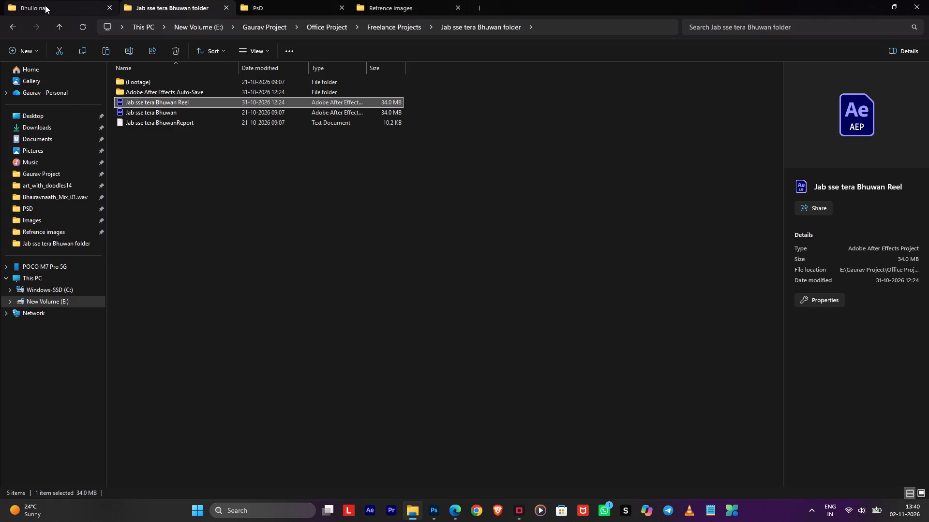
left_click(479, 5)
left_click(60, 126)
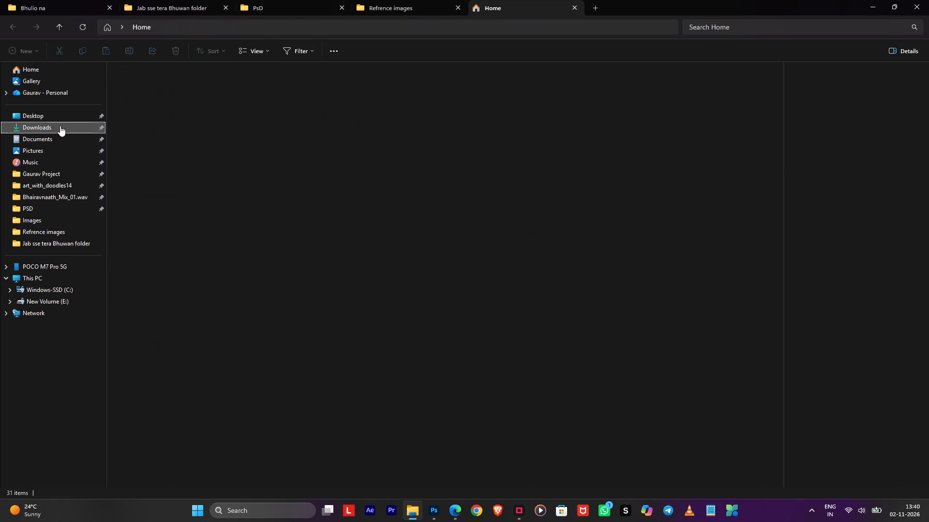
left_click(86, 27)
left_click(161, 136)
left_click_drag(145, 121, 438, 291)
key("alt+Tab")
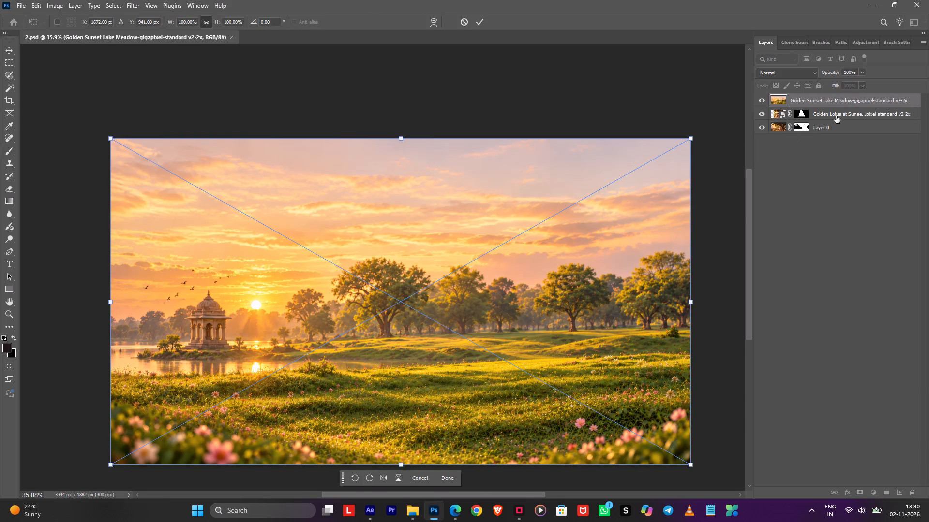
Move the placed sunset meadow layer beneath Layer 0 so it is the bottom layer, and commit the placement.
left_click_drag(840, 103, 840, 144)
left_click(832, 184)
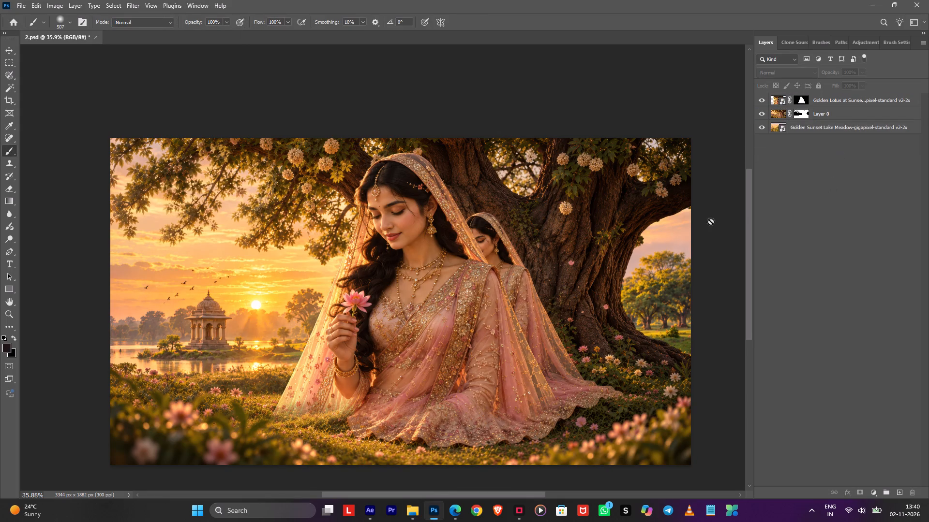
Save the 2.psd document.
scroll(434, 284, "down", 2)
key("ctrl+s")
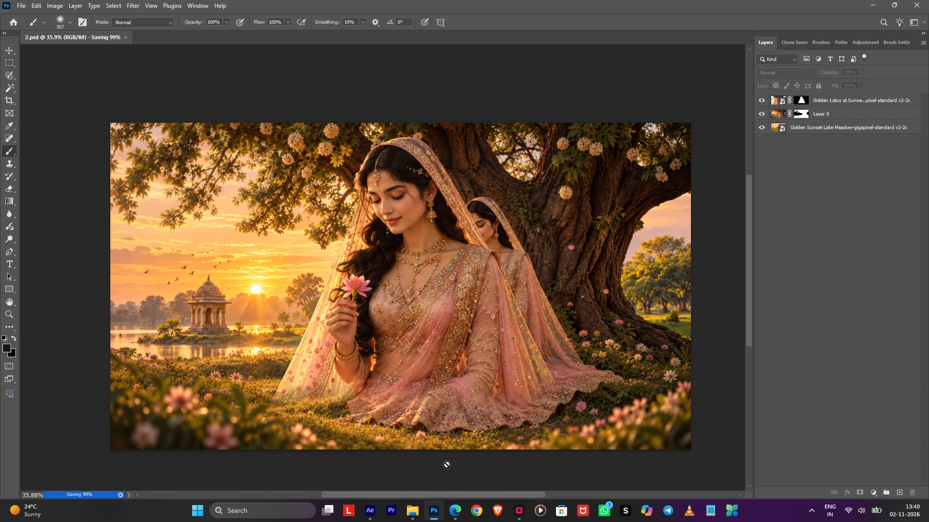
Switch to the browser and close the enlarged sunset image to return to the ChatGPT conversation.
left_click(461, 513)
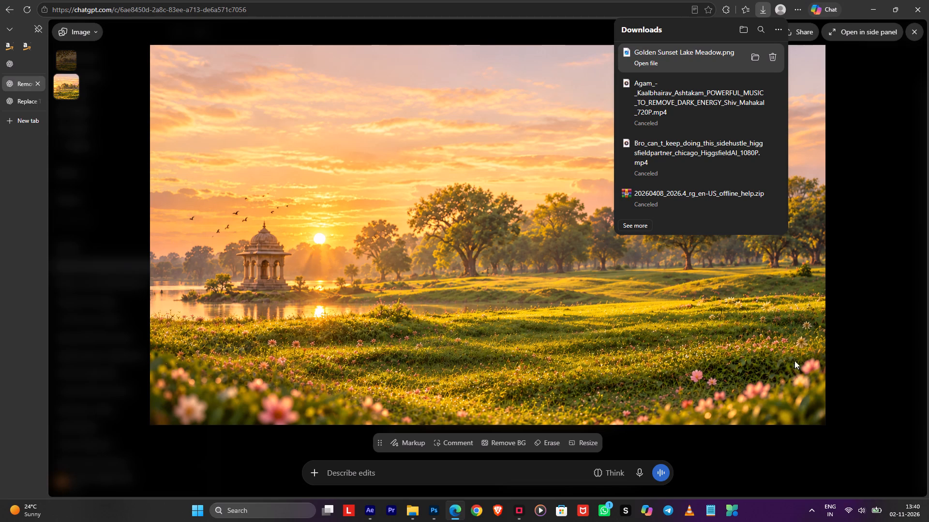
left_click(864, 326)
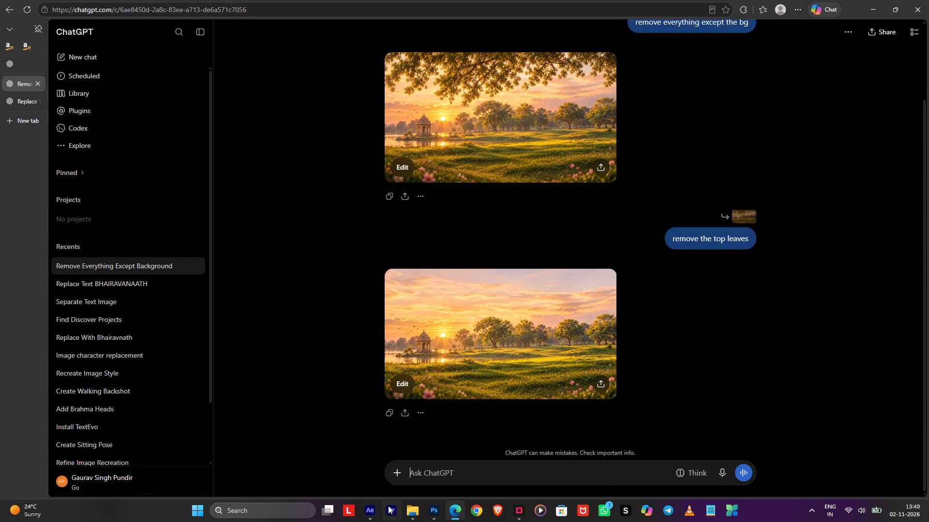
Check the loading project in After Effects, and run a PC boost in Microsoft PC Manager.
left_click(373, 515)
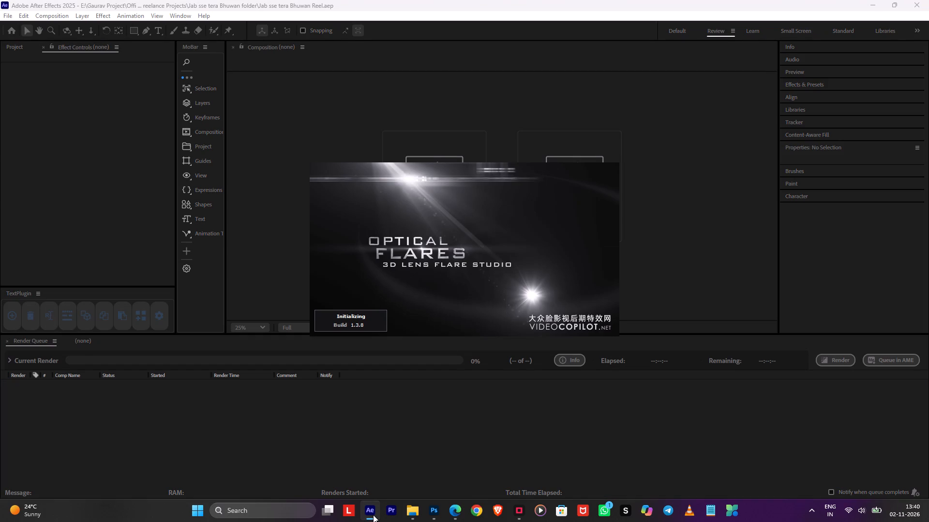
left_click(742, 508)
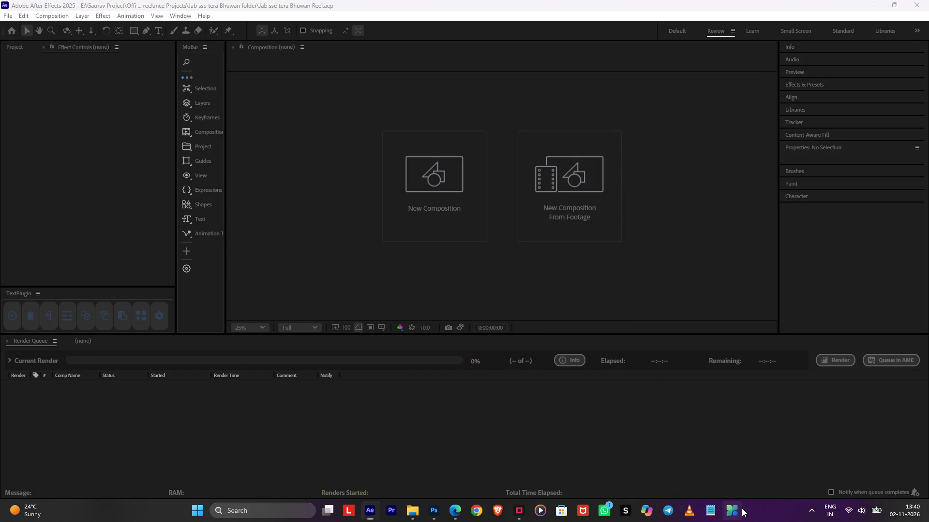
left_click(794, 308)
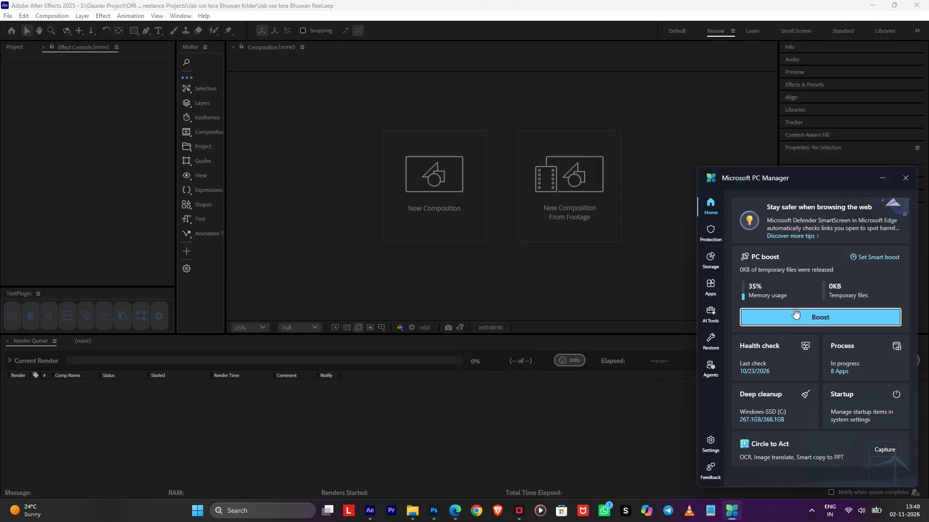
Open the list of running processes in PC Manager and end the Photos process at its bottom.
left_click(848, 361)
scroll(847, 360, "down", 7)
scroll(847, 361, "up", 1)
scroll(847, 361, "down", 7)
left_click(878, 458)
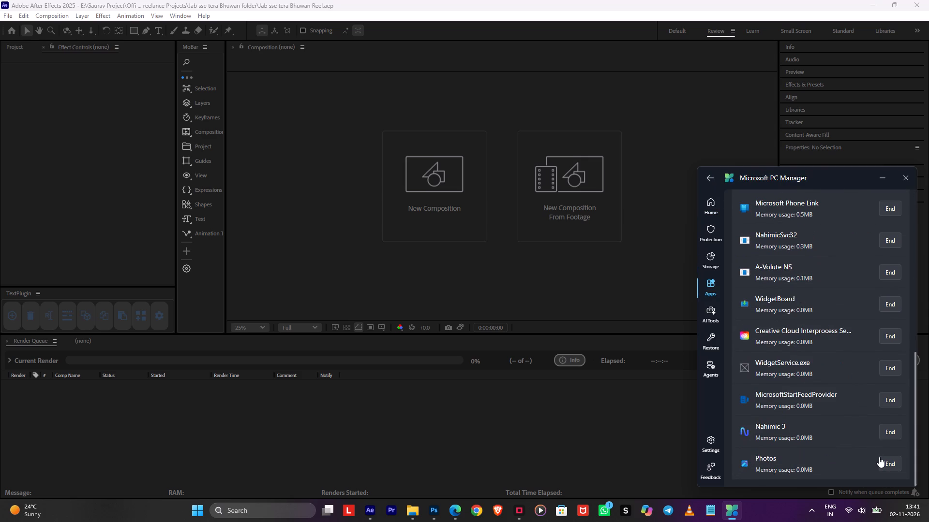
left_click(879, 457)
key("space")
key("space")
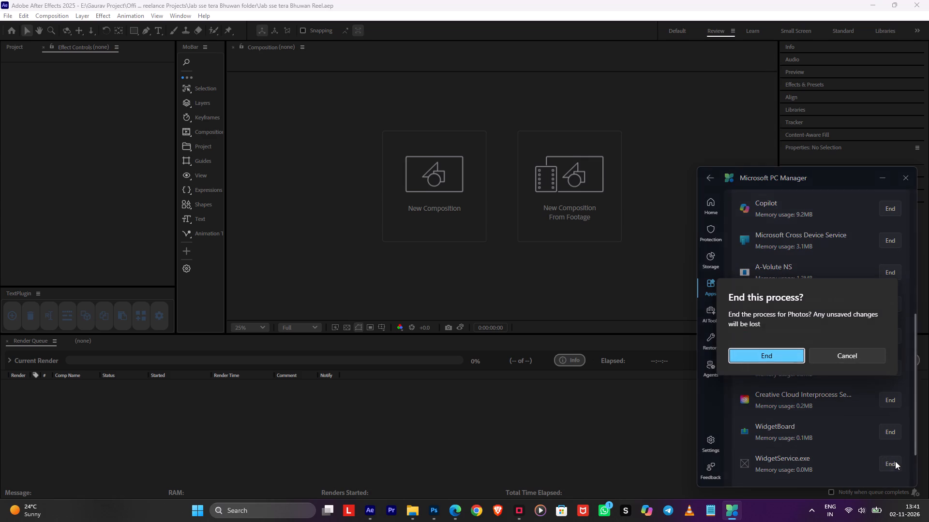
End more background processes at the bottom of the PC Manager process list, including MicrosoftStartFeedProvider.
left_click(899, 463)
key("space")
left_click(899, 463)
key("space")
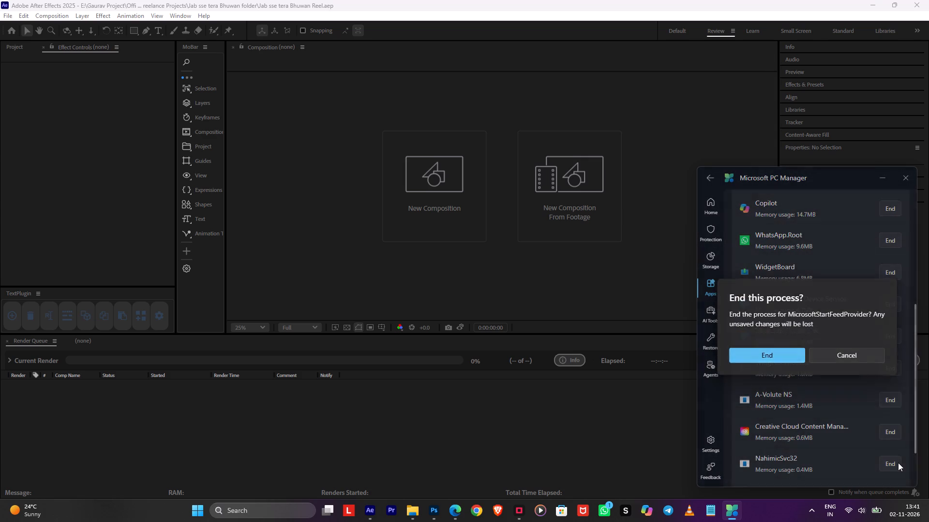
key("space")
left_click(898, 463)
key("space")
left_click(898, 463)
key("space")
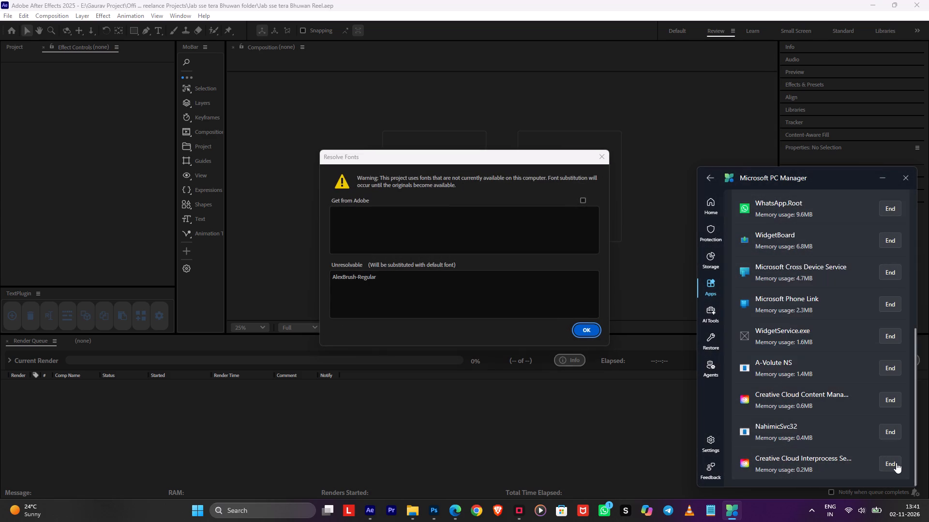
Switch to After Effects and accept default font substitution for the missing AlexBrush-Regular font so the project opens.
left_click(584, 327)
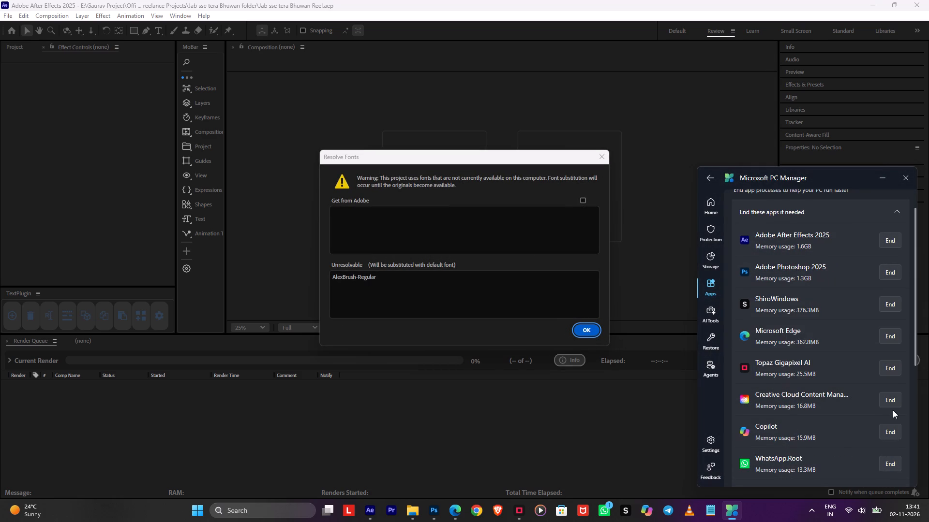
left_click(578, 331)
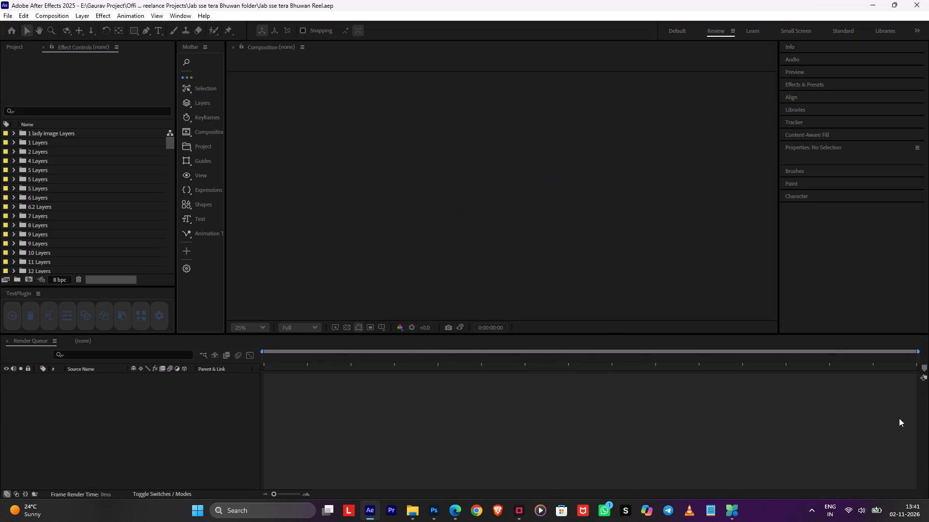
Skim the first part of the 2nd Conp timeline and go to 0:00:45:10.
left_click(446, 363)
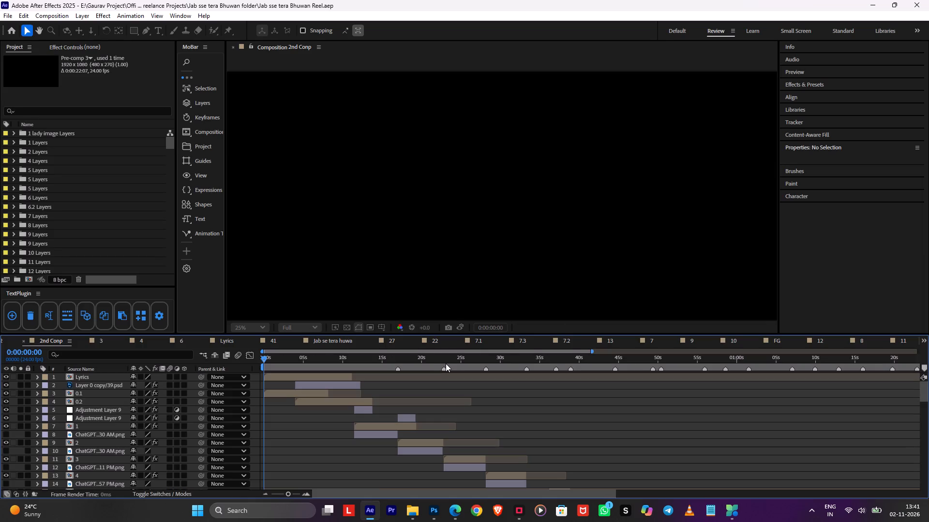
scroll(371, 417, "down", 1, "alt")
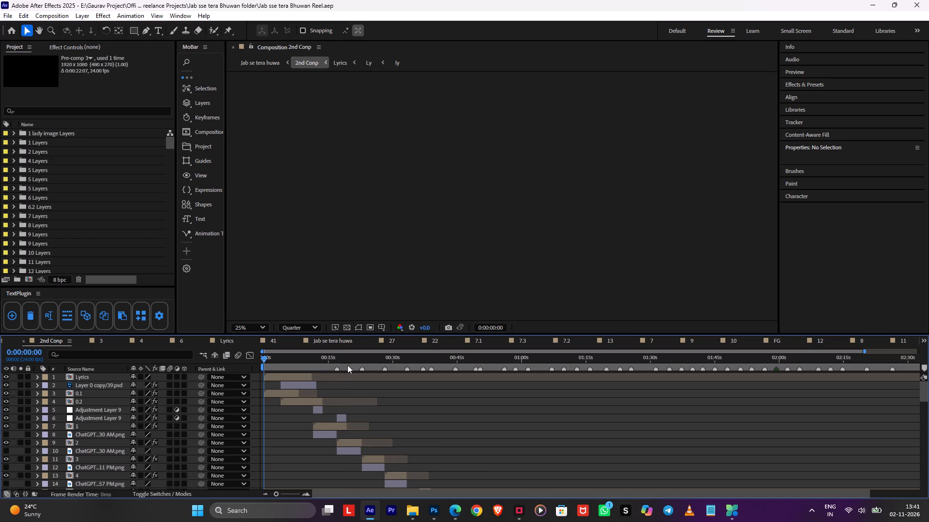
left_click(347, 361)
key("Tab")
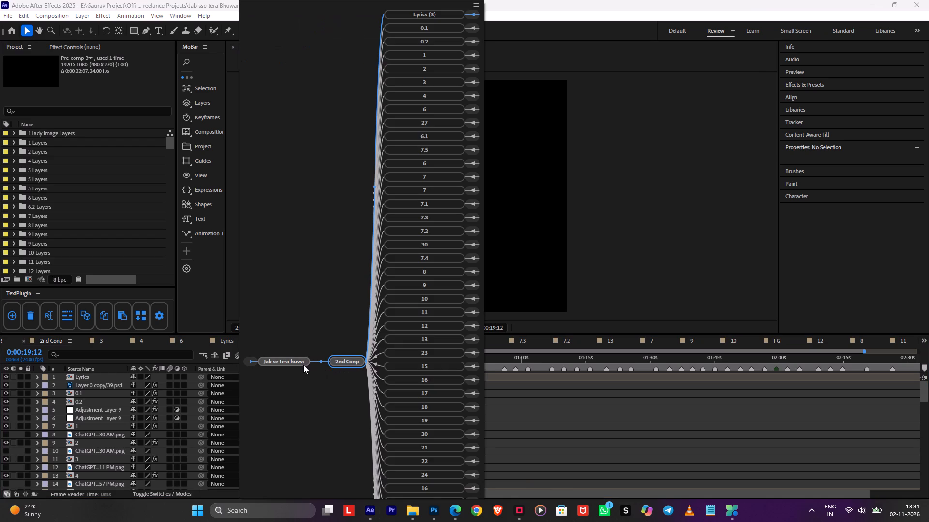
left_click(533, 404)
left_click(459, 360)
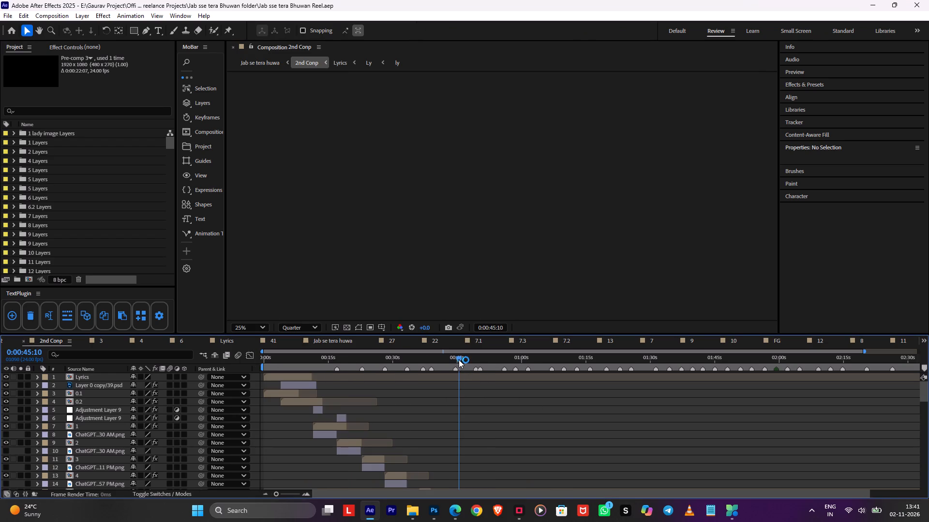
scroll(460, 366, "down", 9)
scroll(461, 367, "up", 4)
scroll(450, 397, "up", 3, "alt")
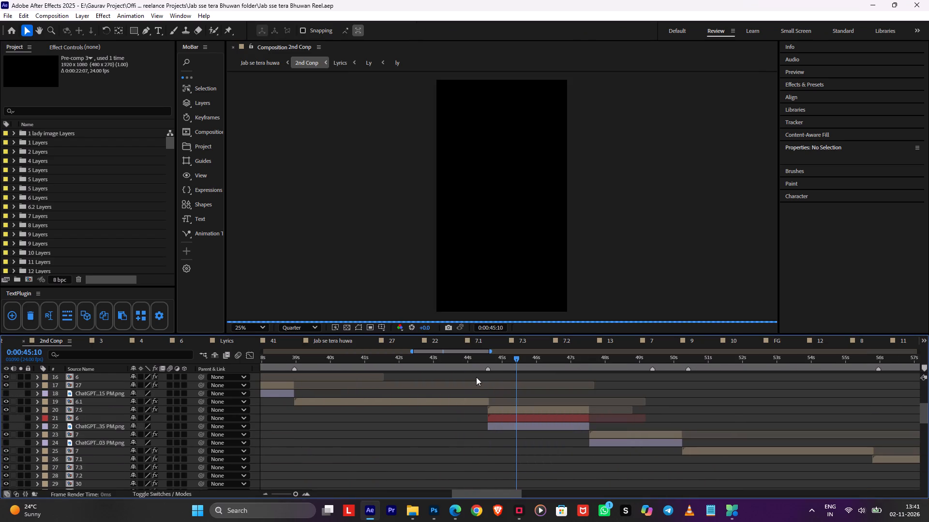
Scrub and preview the 2nd Conp shots between about 0:00:44 and 0:01:09.
left_click_drag(503, 361, 492, 361)
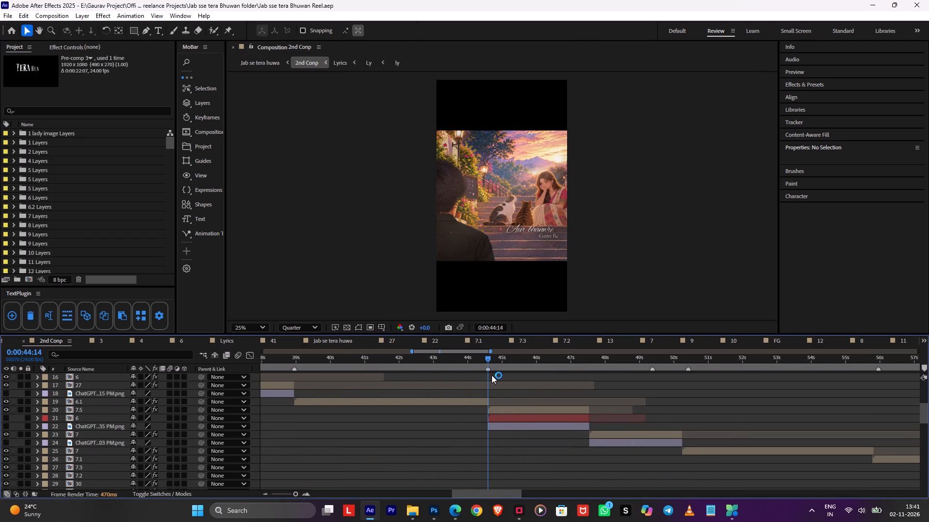
left_click_drag(569, 361, 680, 395)
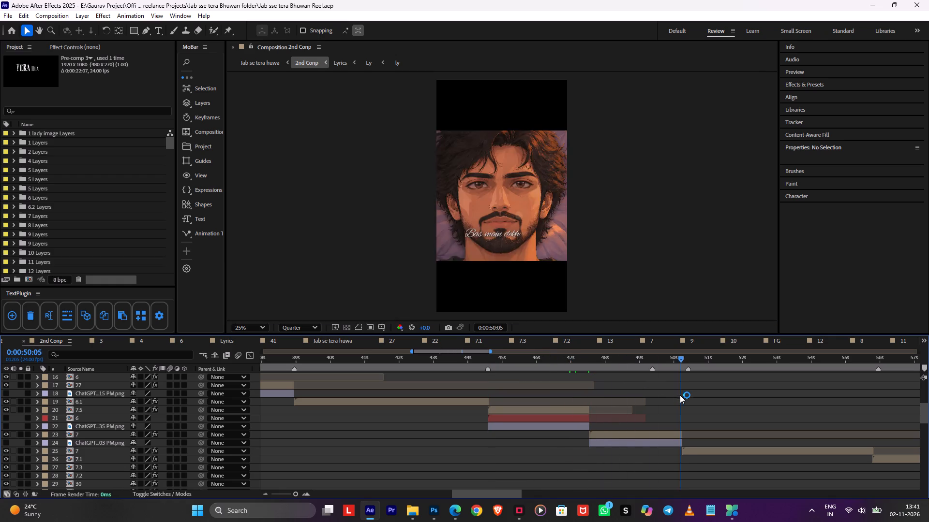
left_click_drag(680, 395, 873, 428)
key("space")
left_click_drag(788, 430, 444, 405)
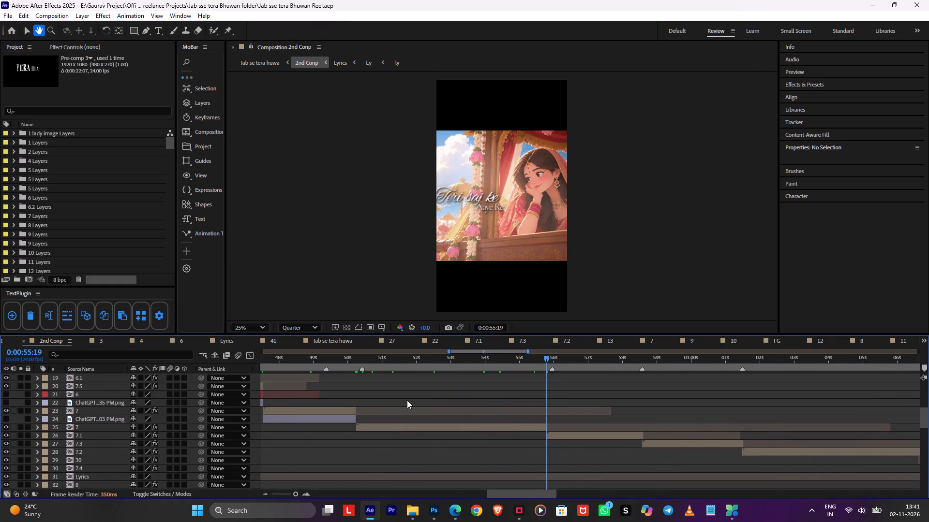
key("space")
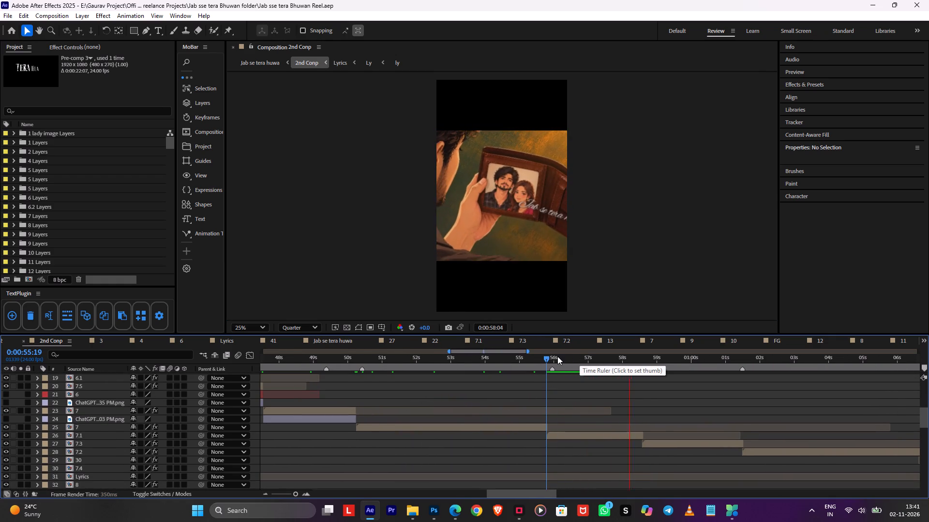
middle_click_drag(756, 394, 498, 386)
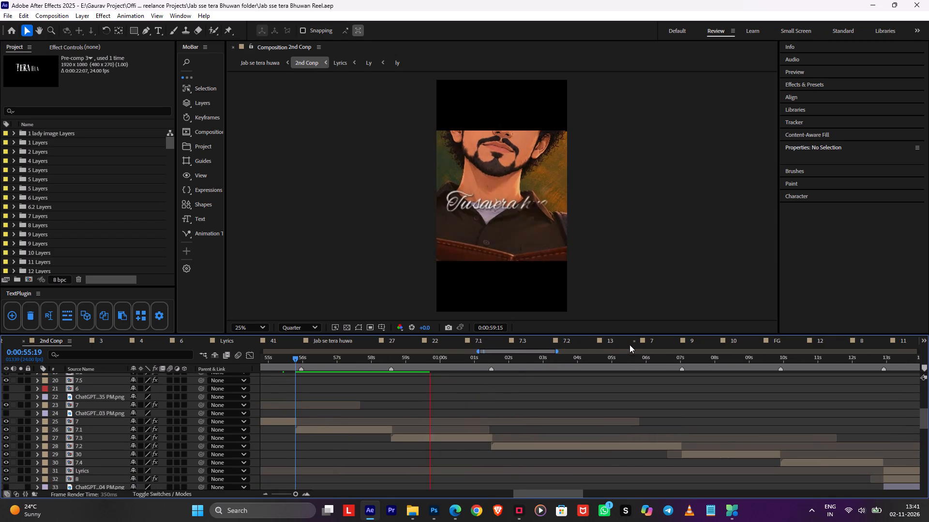
left_click_drag(647, 359, 775, 382)
key("space")
key("space")
left_click_drag(805, 412, 473, 339)
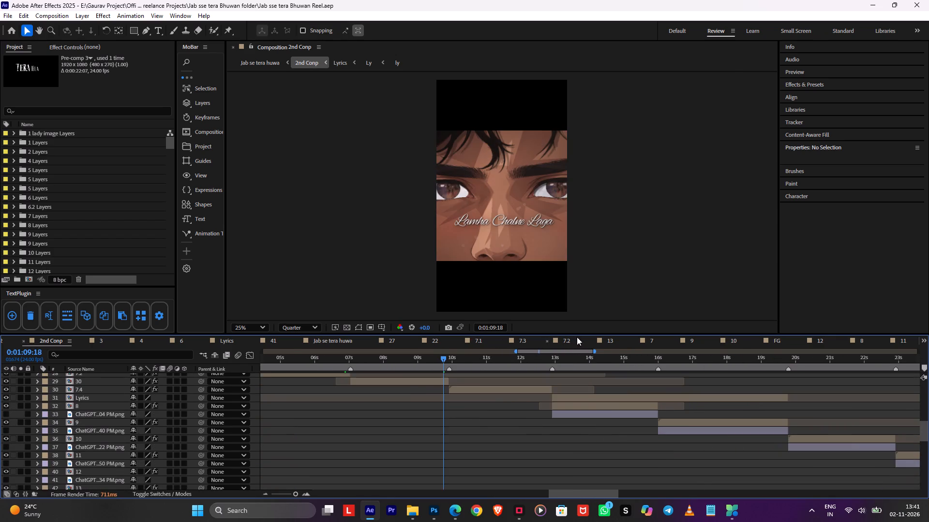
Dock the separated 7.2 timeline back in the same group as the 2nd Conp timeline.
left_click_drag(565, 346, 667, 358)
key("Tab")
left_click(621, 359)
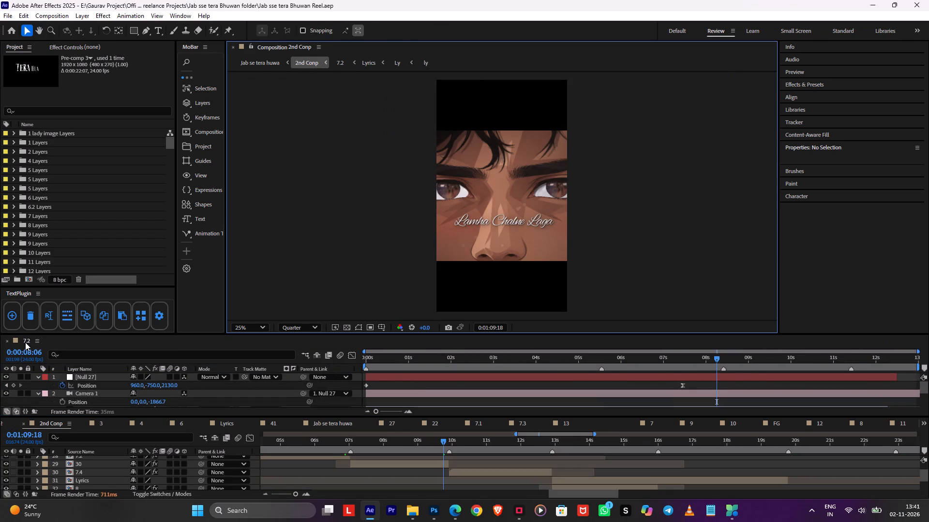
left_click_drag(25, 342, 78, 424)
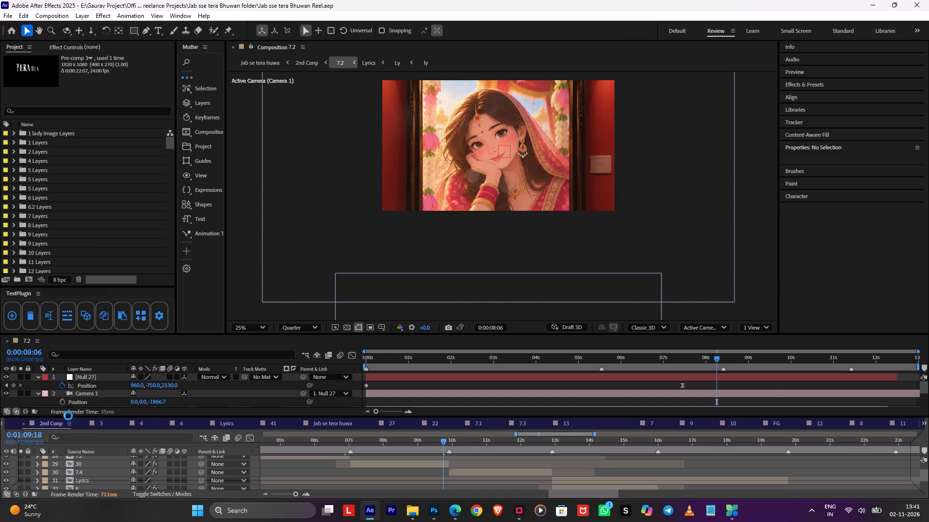
Enlarge the timeline area vertically and return to the 2nd Conp composition.
left_click_drag(61, 417, 96, 257)
key("Tab")
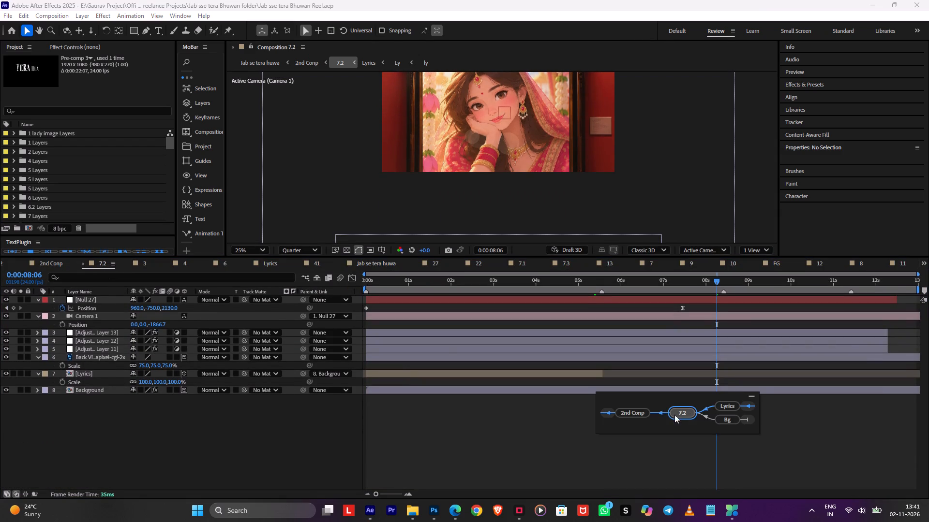
left_click(641, 414)
Review the 2nd Conp shots from 0:01:44:23 through 0:02:05:11.
scroll(709, 361, "down", 3, "alt")
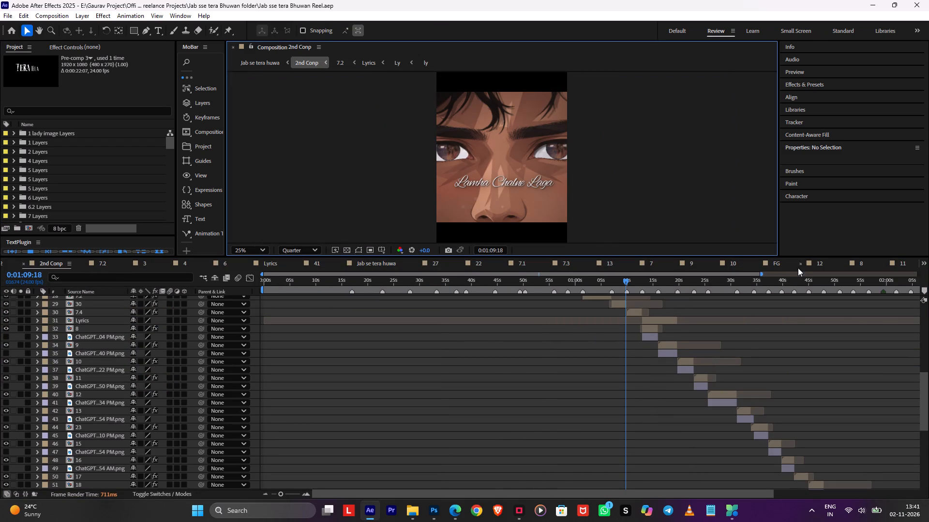
left_click(808, 282)
scroll(803, 341, "down", 6)
key("space")
scroll(855, 369, "up", 3, "alt")
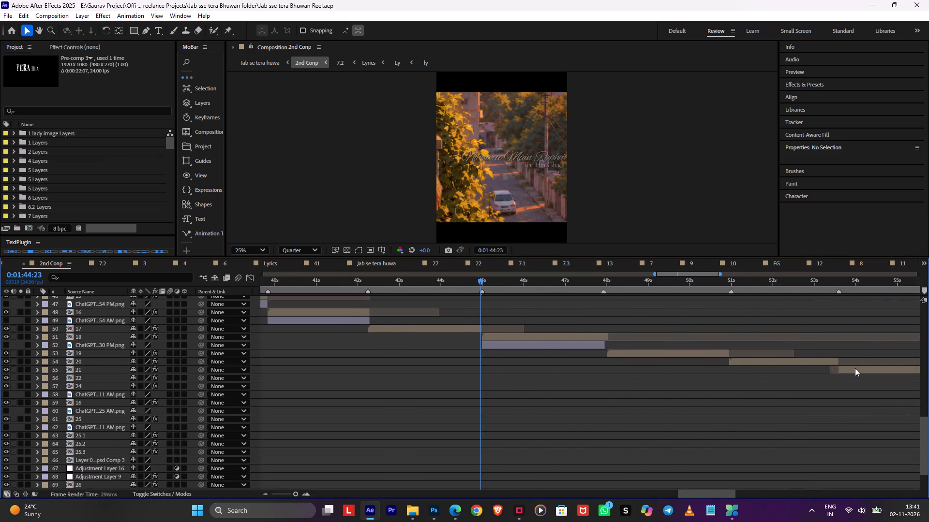
middle_click_drag(765, 341, 416, 341)
left_click(627, 283)
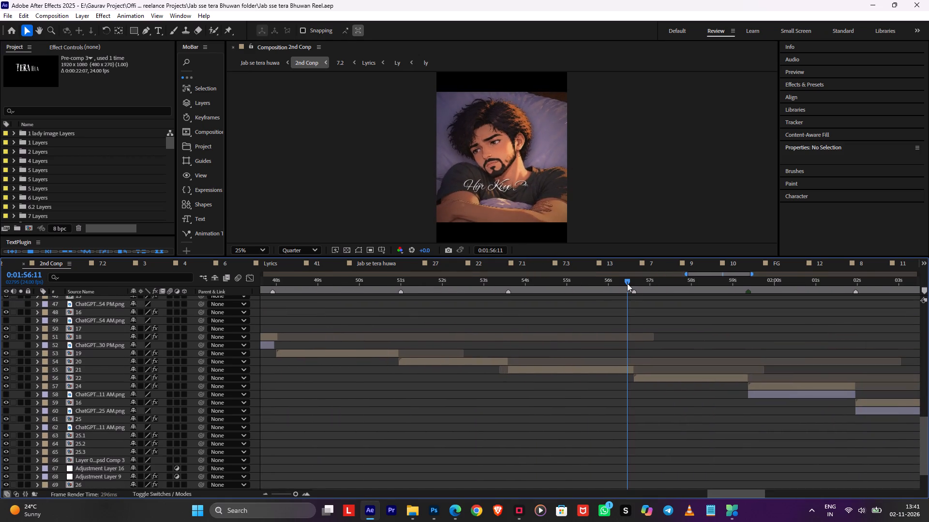
key("space")
left_click_drag(722, 285, 725, 285)
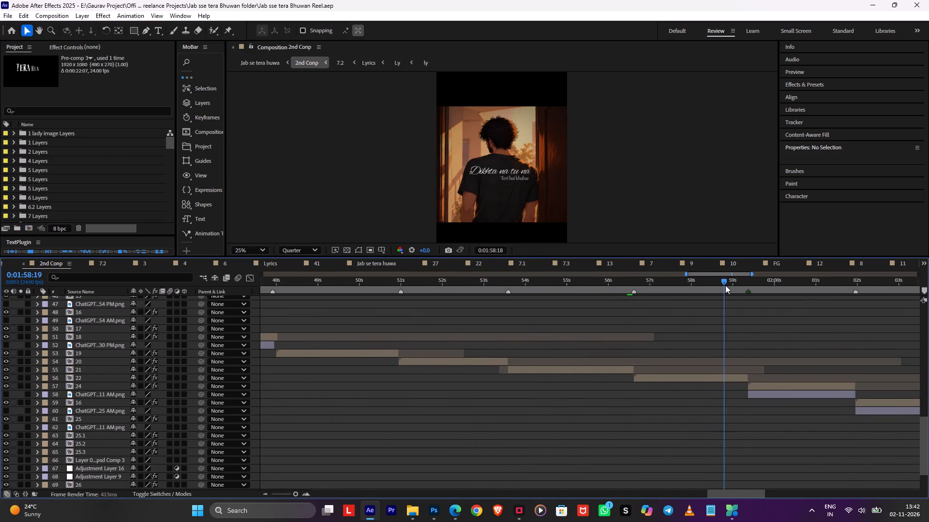
left_click_drag(725, 285, 928, 347)
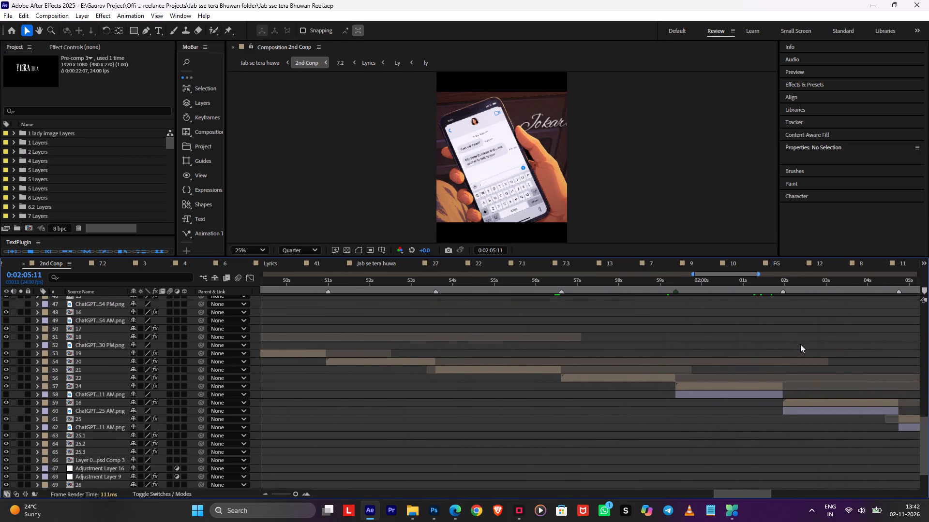
Examine the phone and painting-hand shots between 0:02:05 and 0:02:11, previewing from 0:02:08:20.
middle_click_drag(795, 344, 410, 334)
middle_click_drag(720, 343, 515, 334)
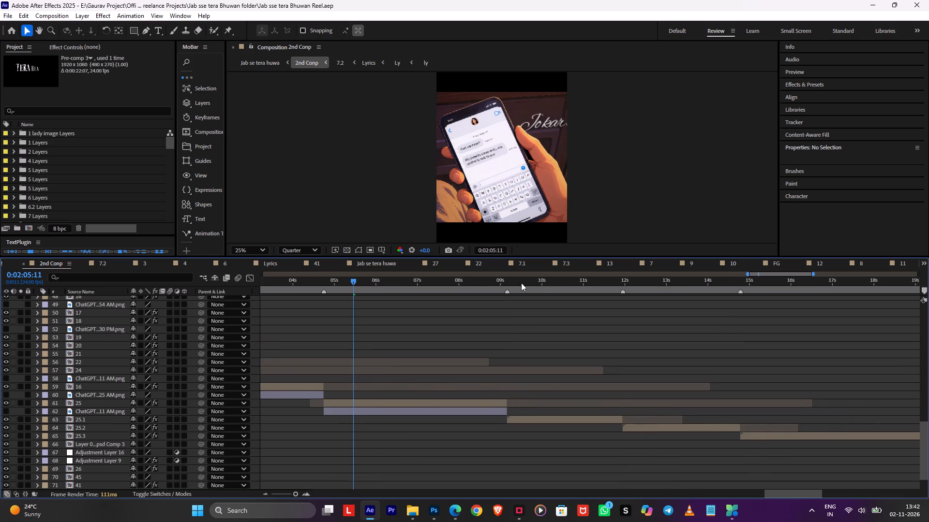
left_click(521, 280)
left_click_drag(593, 279, 609, 280)
key("space")
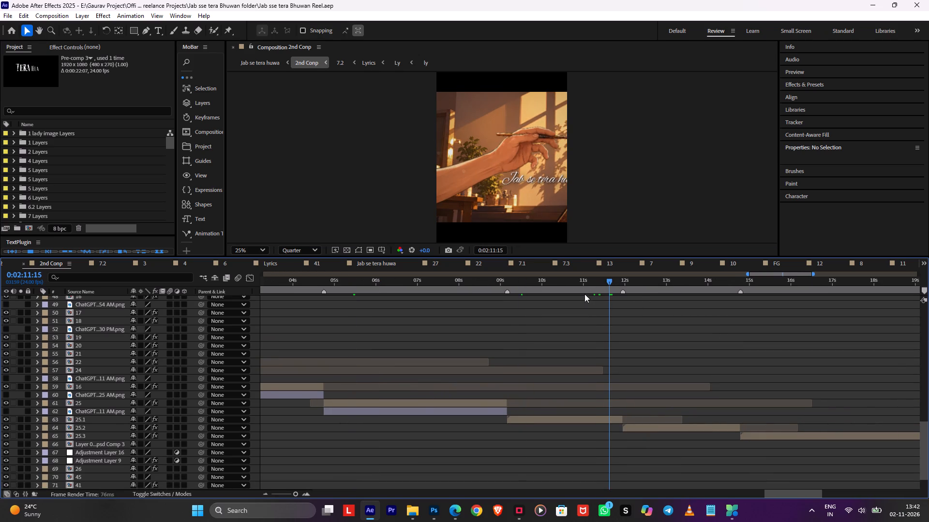
left_click_drag(578, 285, 493, 290)
key("space")
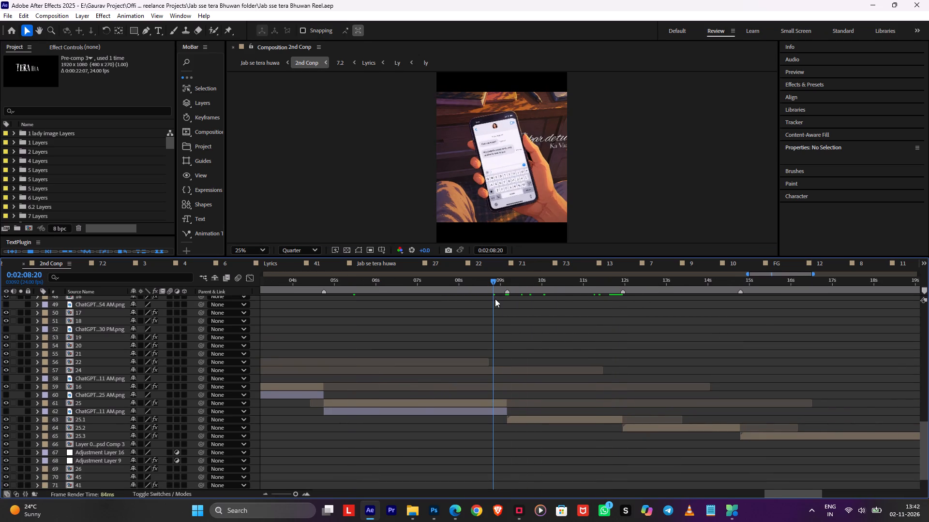
Set the work area start of 2nd Conp to 0:02:09:04, where layer 25.1 begins.
scroll(497, 306, "up", 1, "alt")
left_click_drag(515, 280, 522, 280)
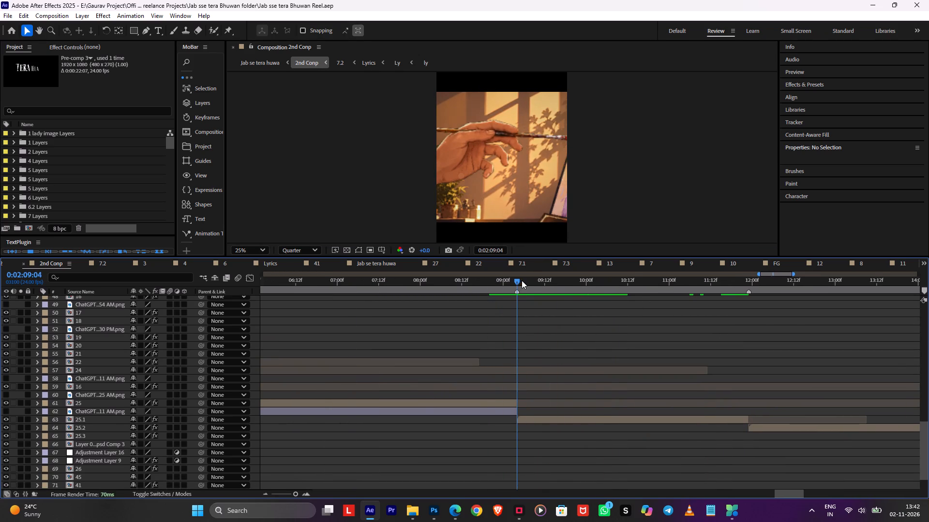
left_click_drag(522, 280, 522, 280)
scroll(548, 339, "down", 2, "alt")
type("b")
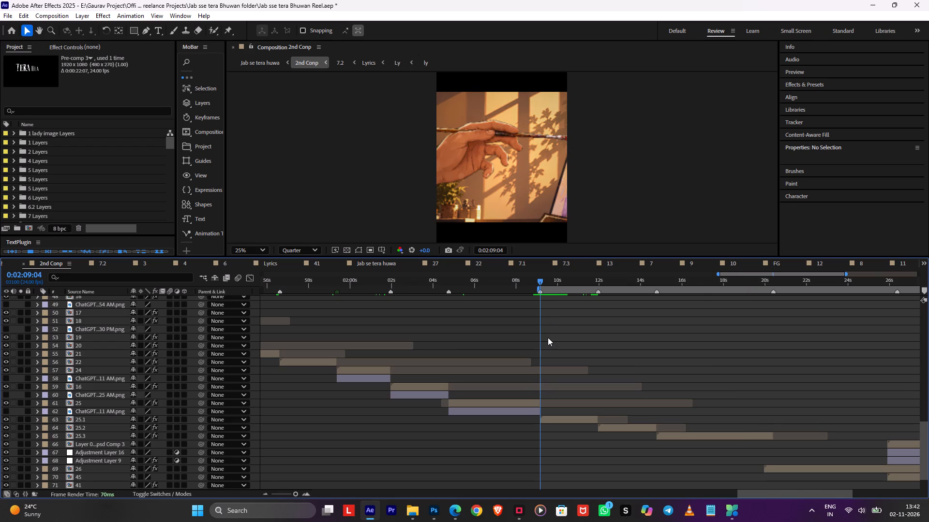
Preview 2nd Conp from 0:02:09:04 to review the painting sequence.
key("space")
middle_click_drag(601, 334, 458, 328)
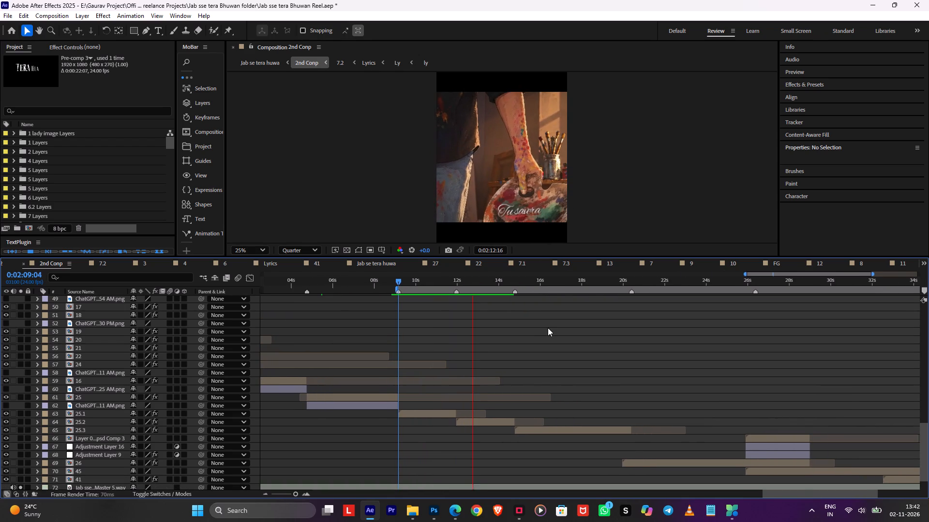
Save the After Effects project.
key("ctrl+s")
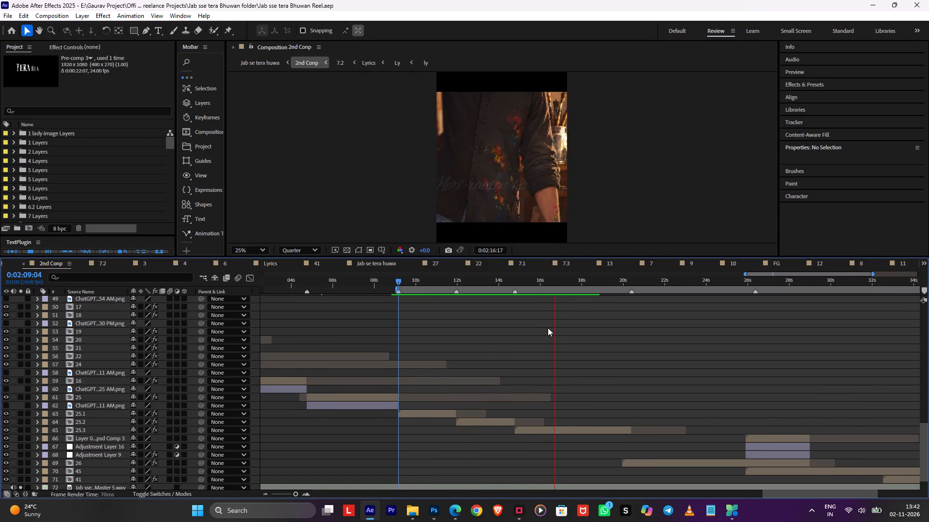
Fit the whole 2nd Conp frame in the composition viewer at 16.7% magnification.
scroll(554, 119, "down", 1)
scroll(554, 119, "up", 1)
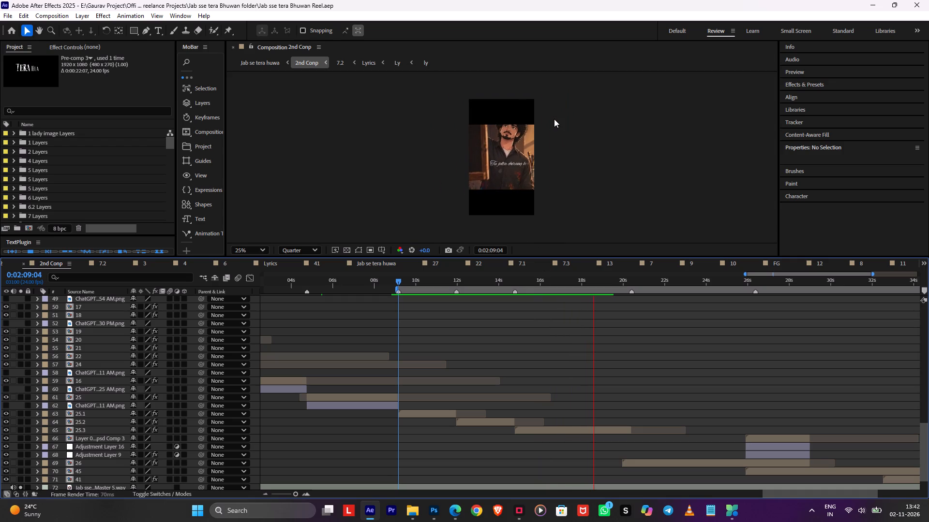
left_click(255, 253)
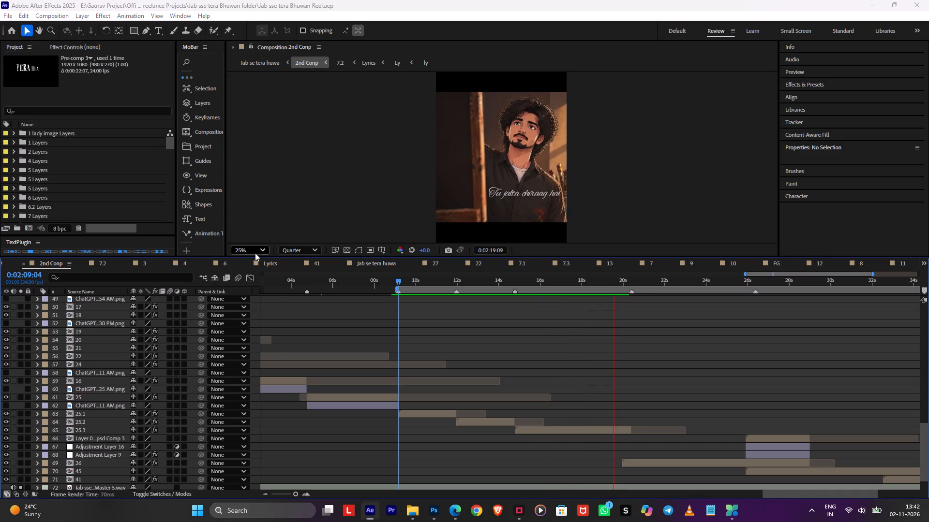
left_click(248, 263)
Preview 2nd Conp from 0:02:21:21 to examine the painter shot and its transition into layer 45.
middle_click_drag(745, 363, 740, 365)
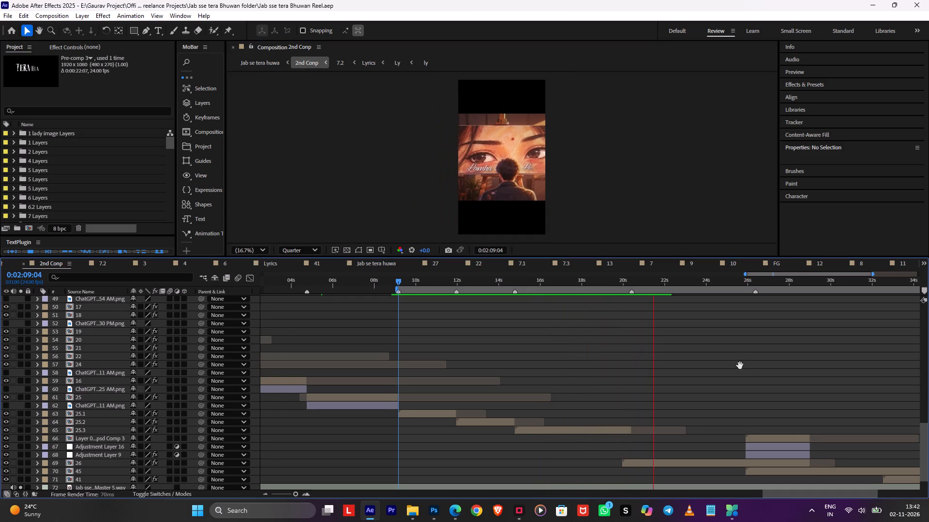
middle_click_drag(740, 365, 544, 319)
scroll(497, 323, "up", 1, "alt")
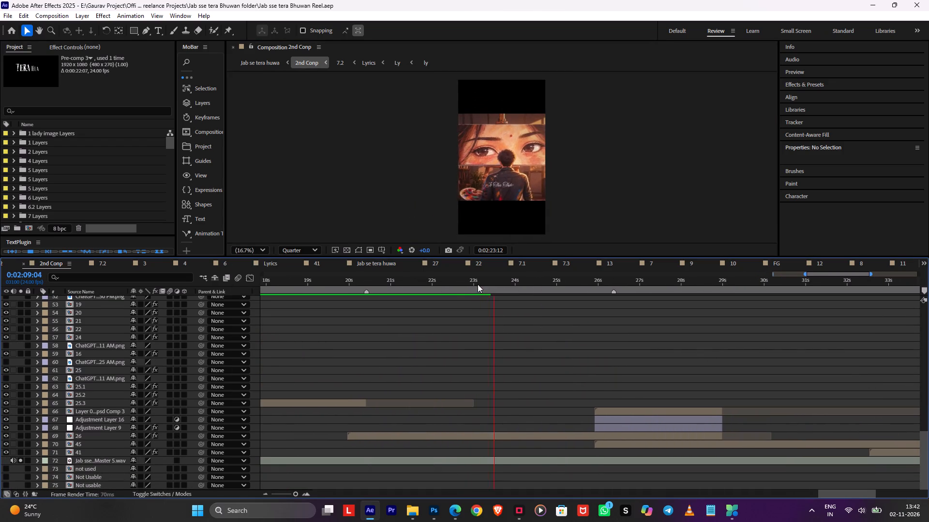
left_click_drag(478, 284, 425, 289)
key("space")
scroll(475, 310, "up", 1, "alt")
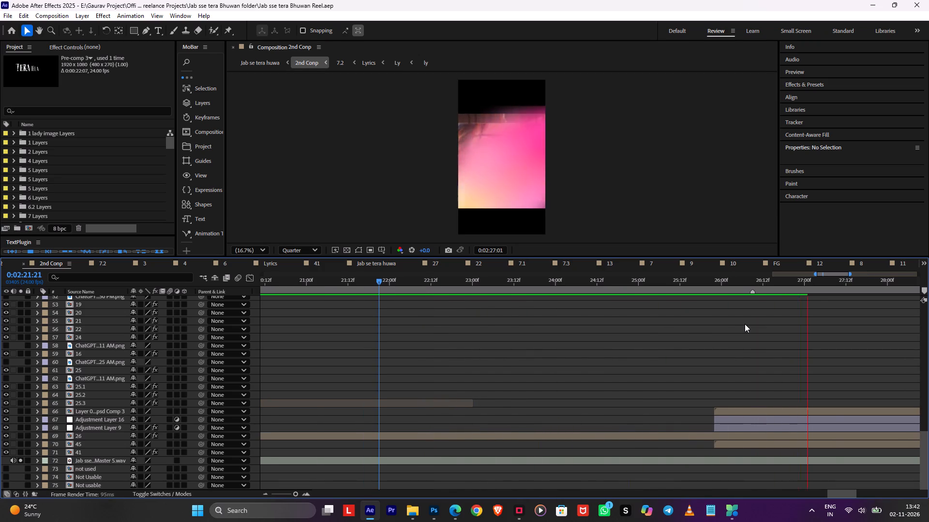
Preview 2nd Conp from 0:02:25:19 through the man-reading shot up to the start of layer 41.
middle_click_drag(735, 326, 585, 330)
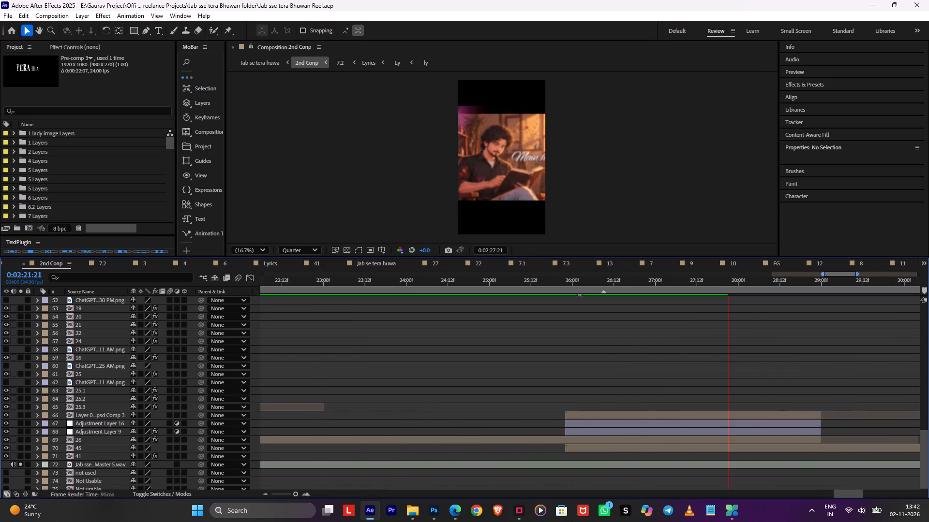
left_click(555, 284)
key("space")
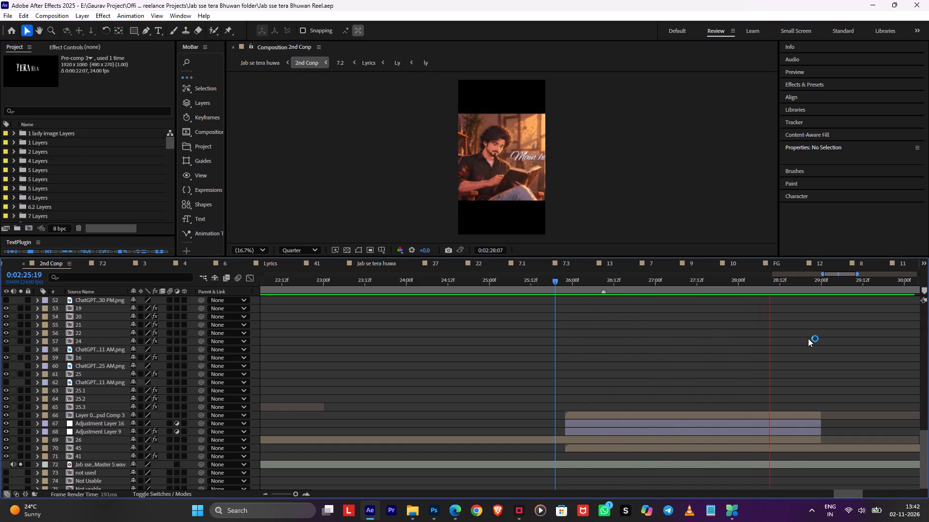
middle_click_drag(799, 339, 407, 344)
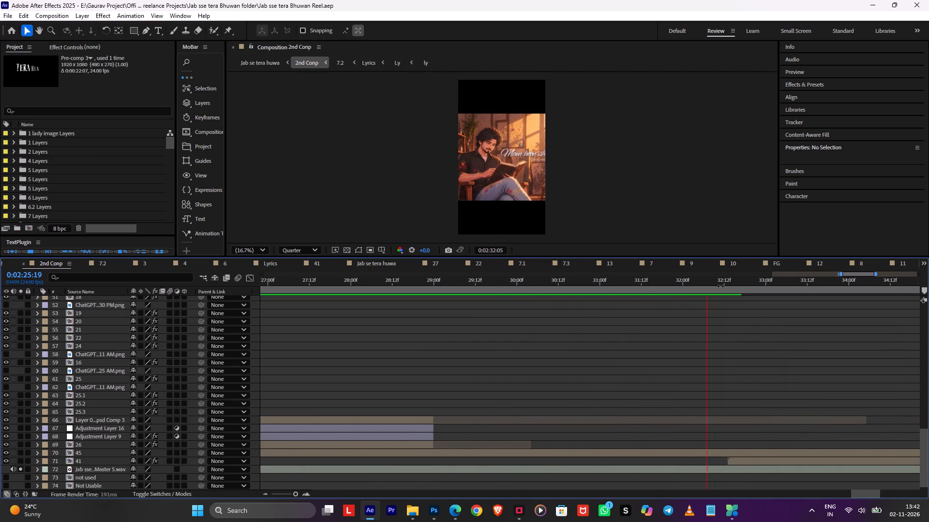
Set the end of 2nd Conp's work area at 0:02:32:13, where layer 41 begins.
left_click_drag(719, 281, 733, 282)
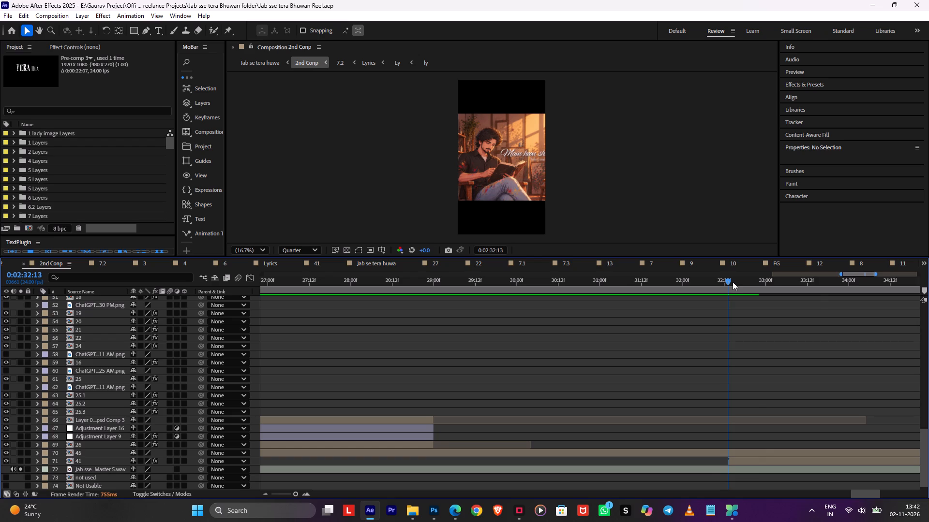
key("n")
Preview 2nd Conp from 0:02:08:10 and again from 0:02:09:04 to review the cut into the painting-hand shot.
scroll(668, 348, "down", 4, "alt")
scroll(644, 336, "up", 1, "alt")
left_click_drag(691, 280, 621, 283)
key("space")
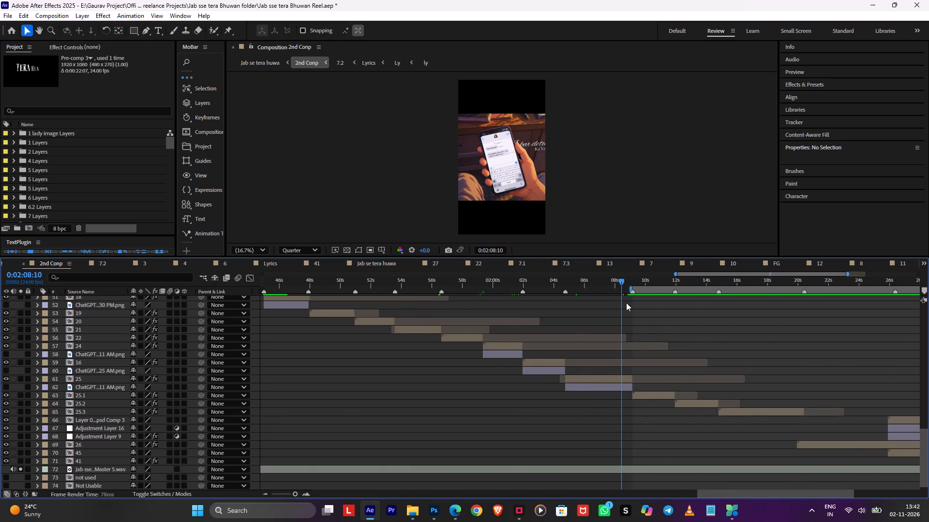
scroll(629, 307, "up", 1, "alt")
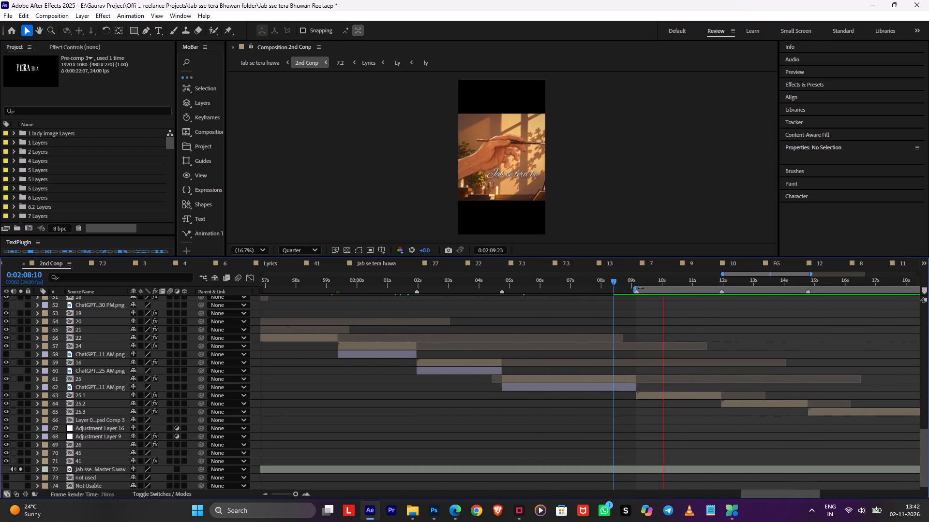
left_click_drag(641, 282, 634, 281)
key("space")
scroll(648, 310, "up", 3, "alt")
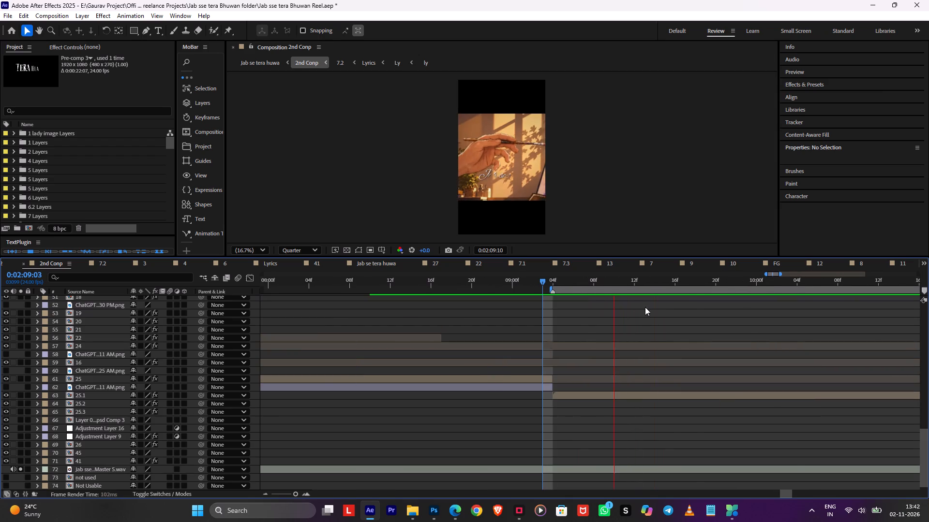
left_click_drag(571, 281, 556, 281)
key("space")
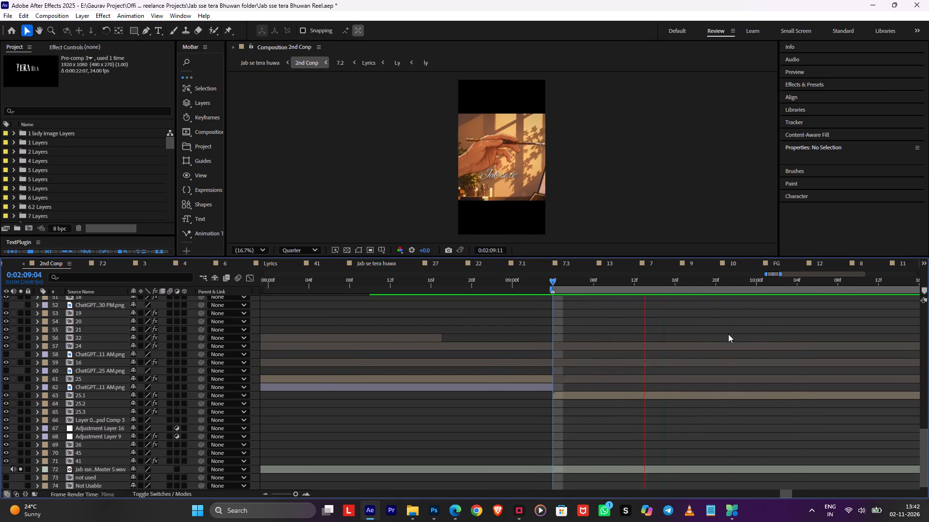
scroll(729, 334, "down", 1, "alt")
scroll(772, 333, "down", 1, "alt")
key("space")
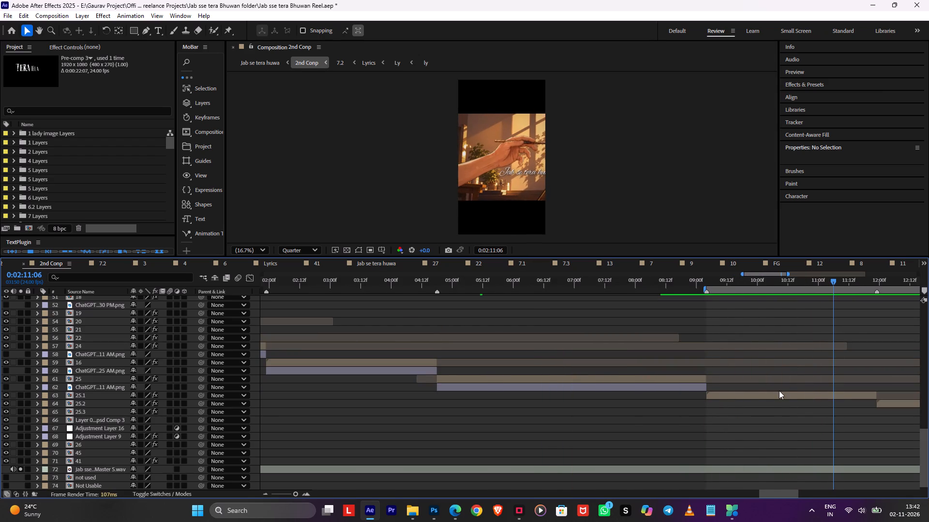
Open the 25.1 composition and change its frame size to 1080 × 1920 px, with the aspect ratio locked.
left_click(774, 402)
double_click(772, 396)
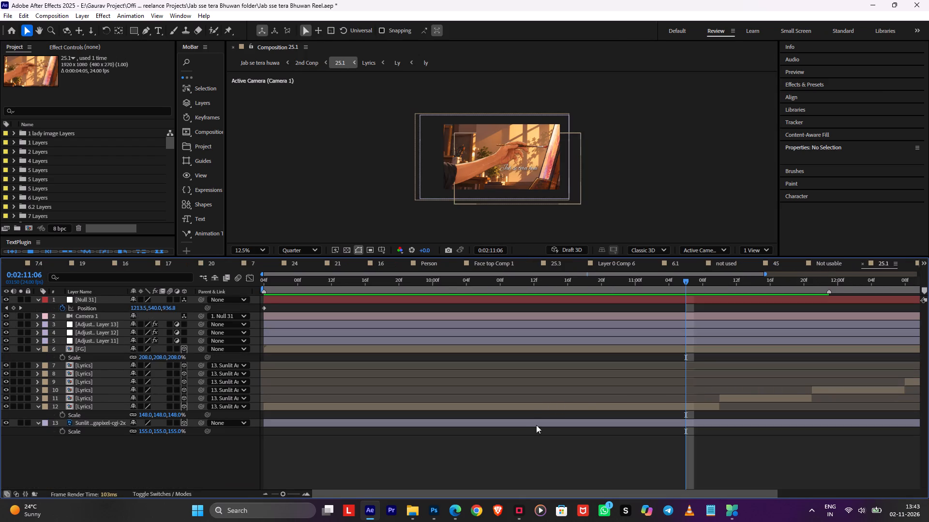
left_click(529, 437)
key("ctrl+k")
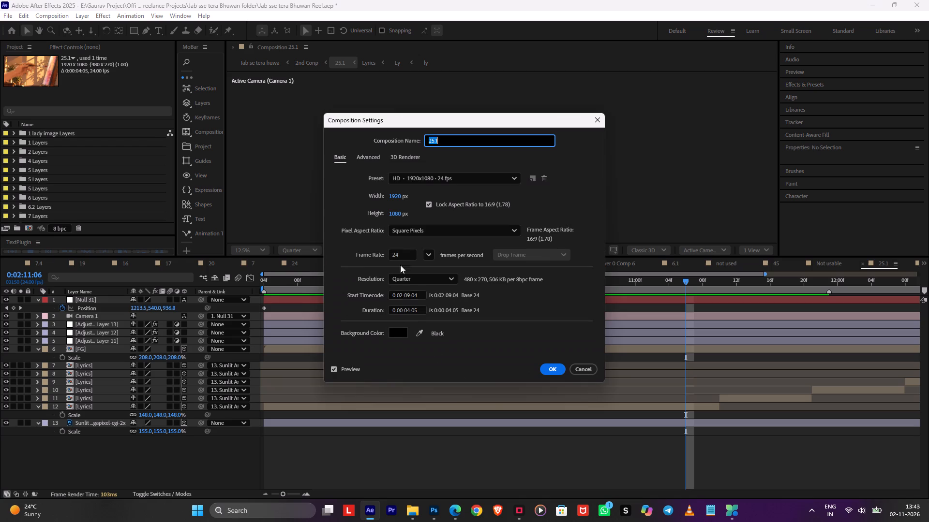
left_click(392, 199)
key("ctrl+c")
left_click(393, 210)
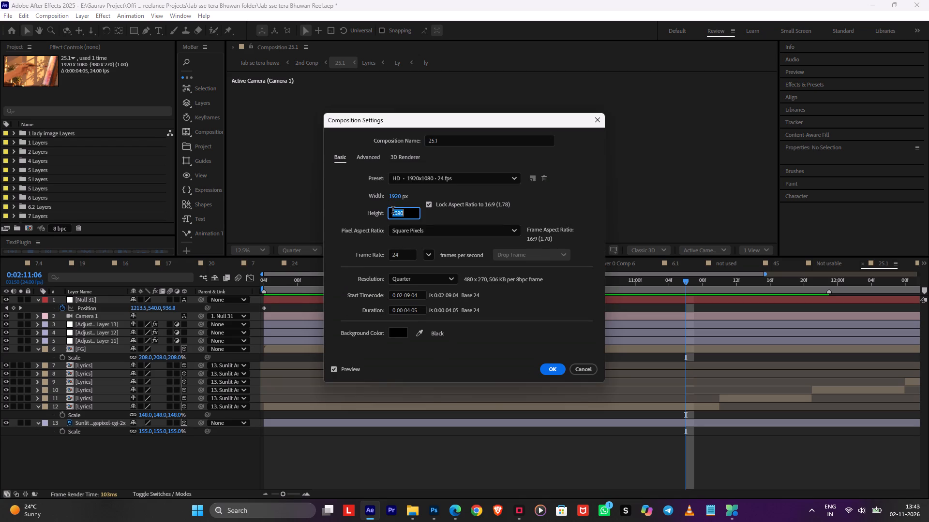
key("ctrl+v")
left_click(397, 197)
left_click(424, 201)
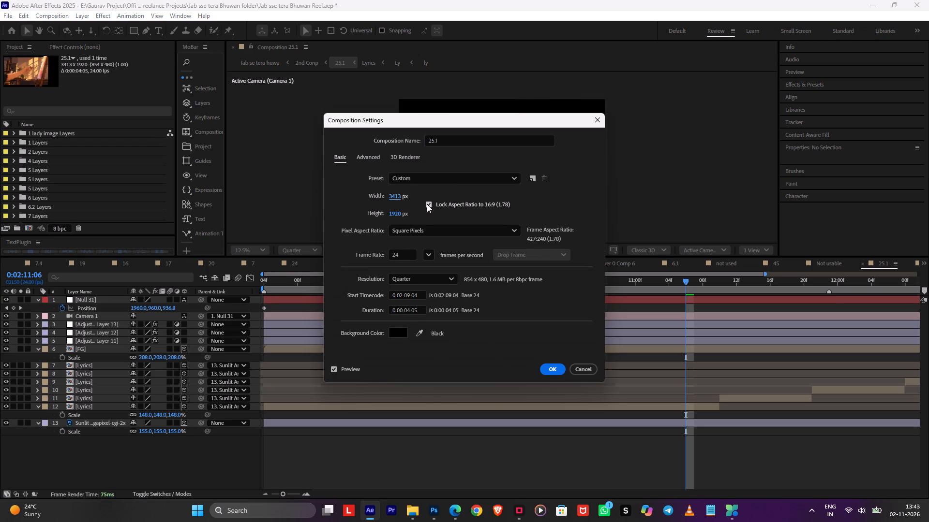
left_click(427, 204)
left_click(405, 194)
type("1080")
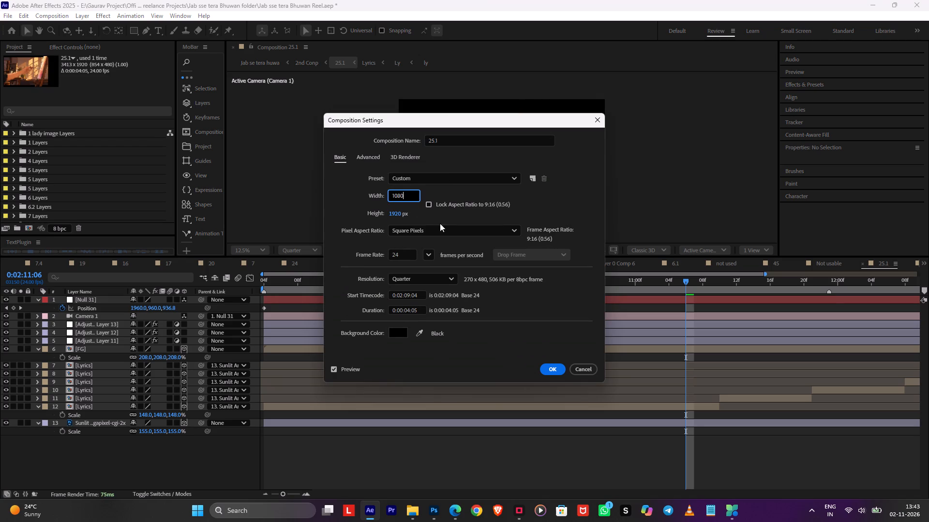
left_click(425, 208)
left_click(431, 205)
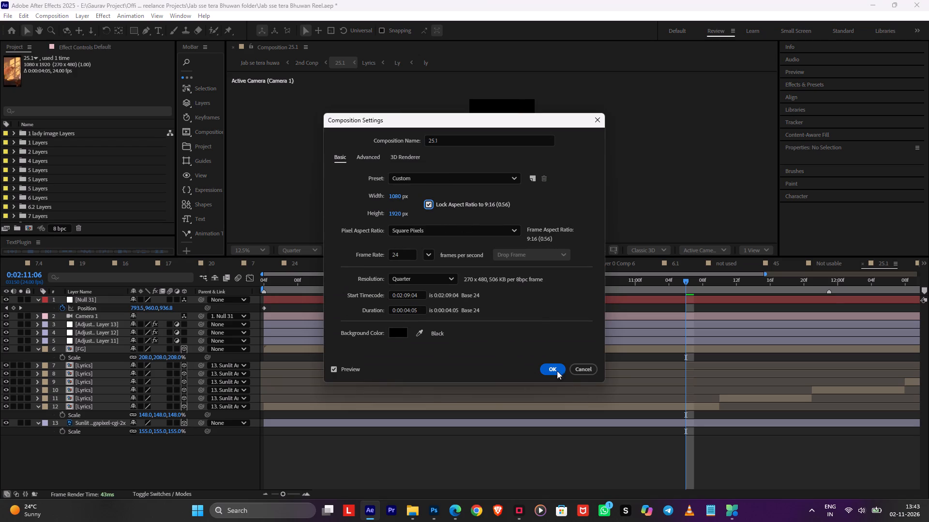
left_click(553, 365)
Save the project.
scroll(490, 391, "down", 1, "alt")
left_click(432, 458)
key("ctrl+s")
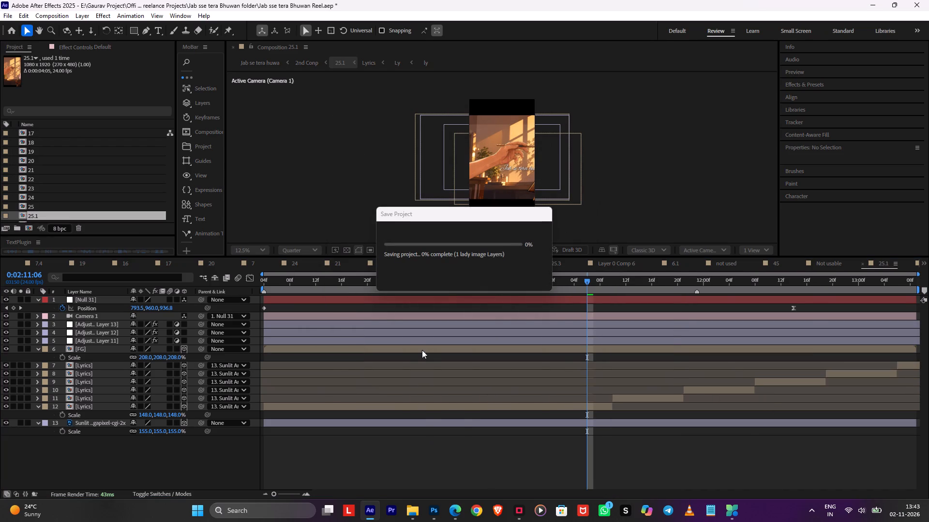
Scale Adjustment Layers 11, 12 and 13 in 25.1 together to 195%.
left_click(425, 341)
left_click(421, 342)
left_click(425, 320, "shift")
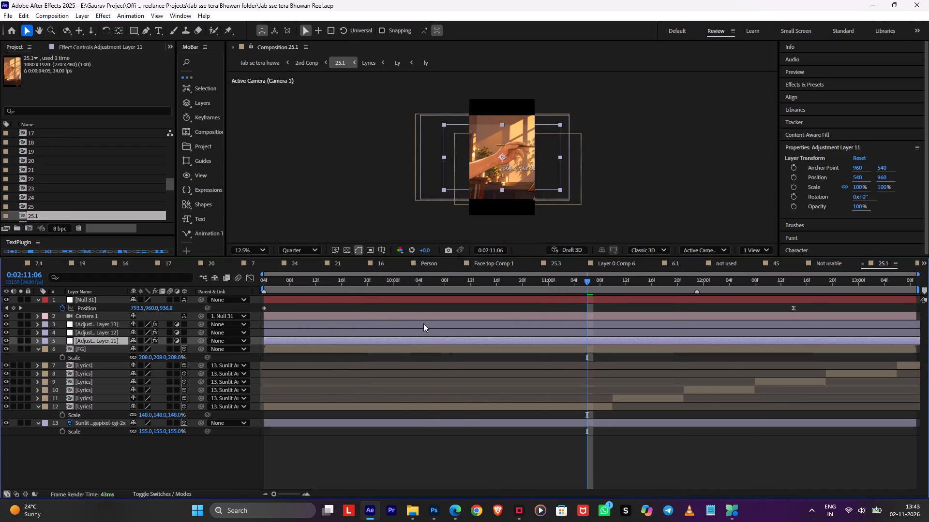
left_click(423, 323, "shift")
key("a")
left_click_drag(150, 331, 176, 329)
key("ctrl+z")
key("s")
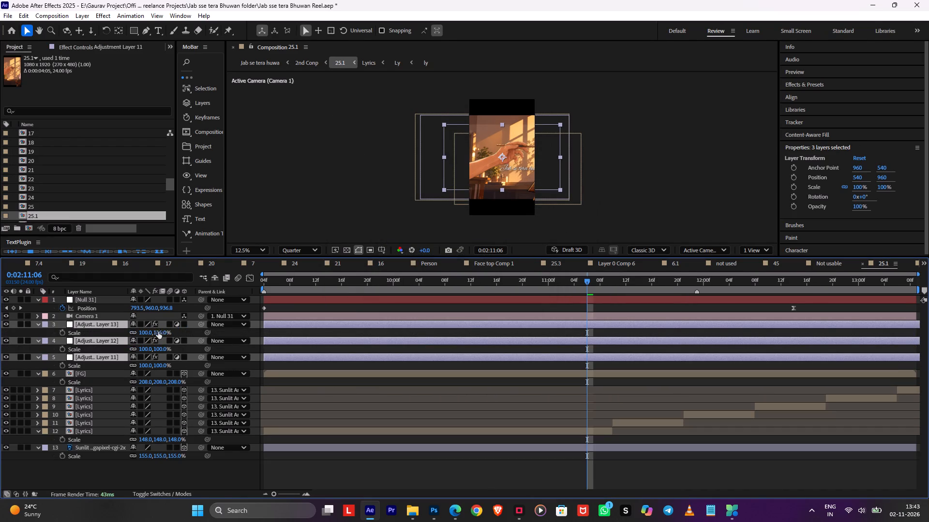
left_click_drag(163, 332, 198, 326)
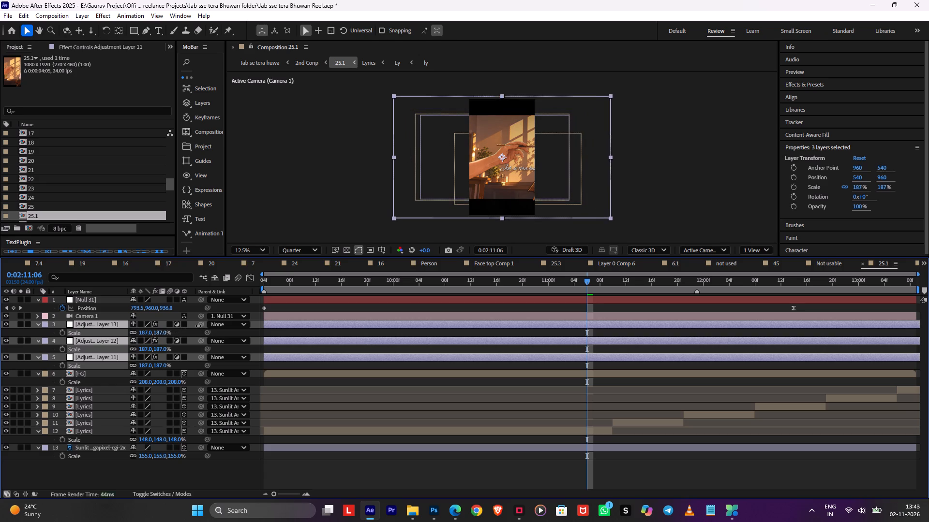
left_click_drag(198, 326, 202, 326)
At 0:02:09:04 in 25.1, scale the Sunlit Artist's Studio background layer to 175%.
left_click(495, 371)
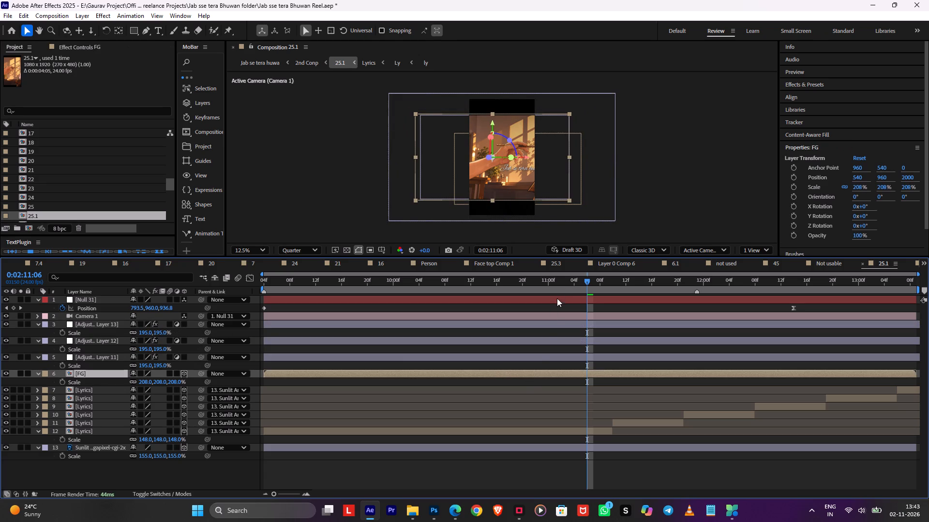
left_click_drag(558, 284, 206, 313)
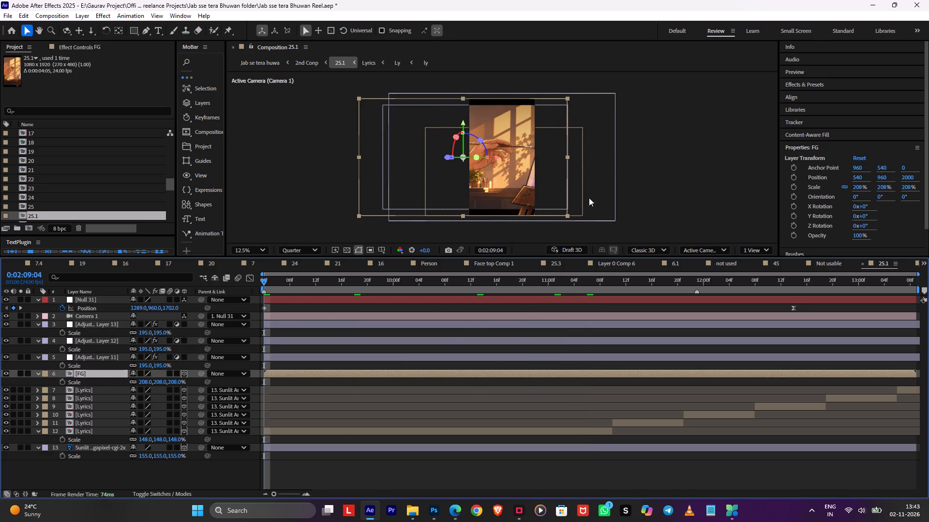
left_click(405, 434)
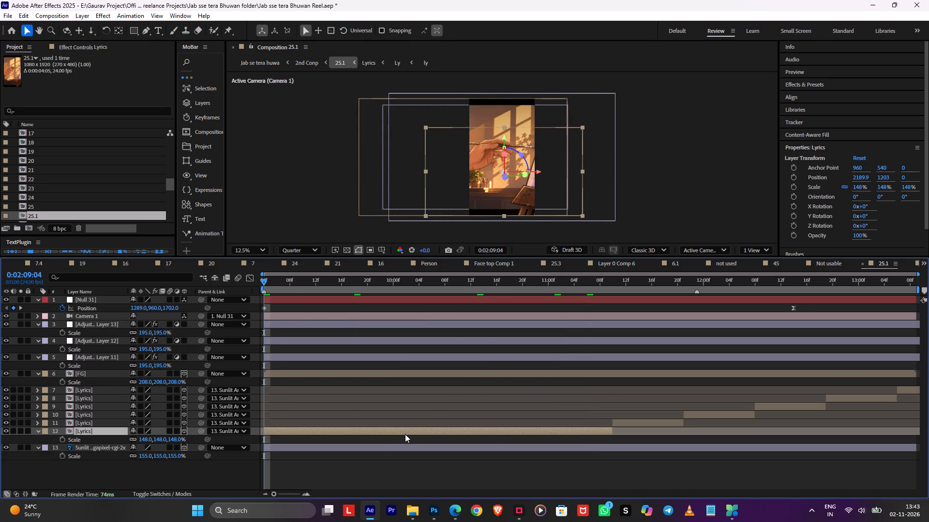
left_click(361, 464)
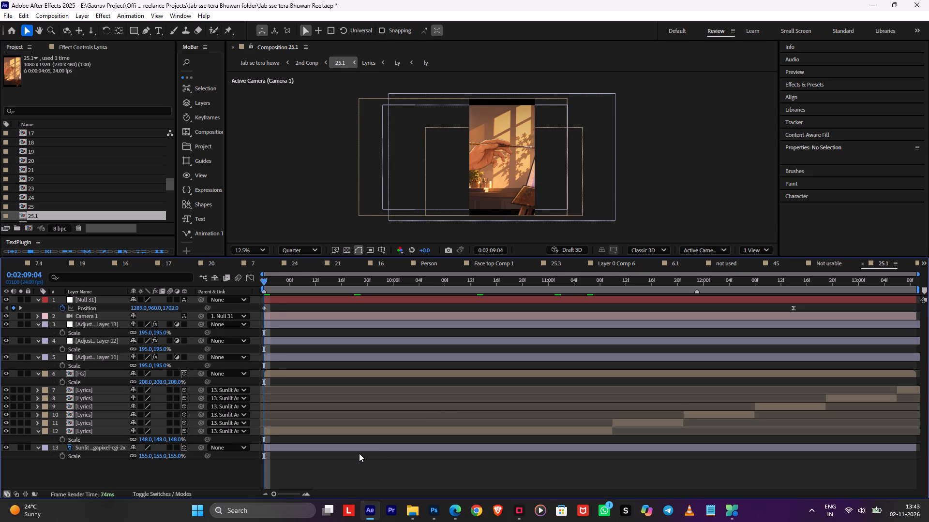
left_click(359, 453)
left_click(358, 444)
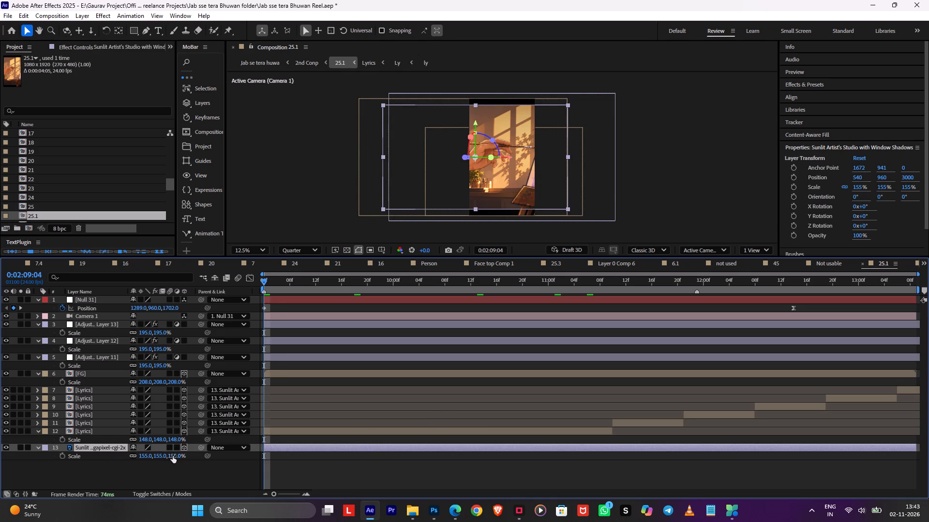
left_click_drag(173, 456, 183, 452)
key("ctrl+z")
left_click_drag(178, 455, 186, 454)
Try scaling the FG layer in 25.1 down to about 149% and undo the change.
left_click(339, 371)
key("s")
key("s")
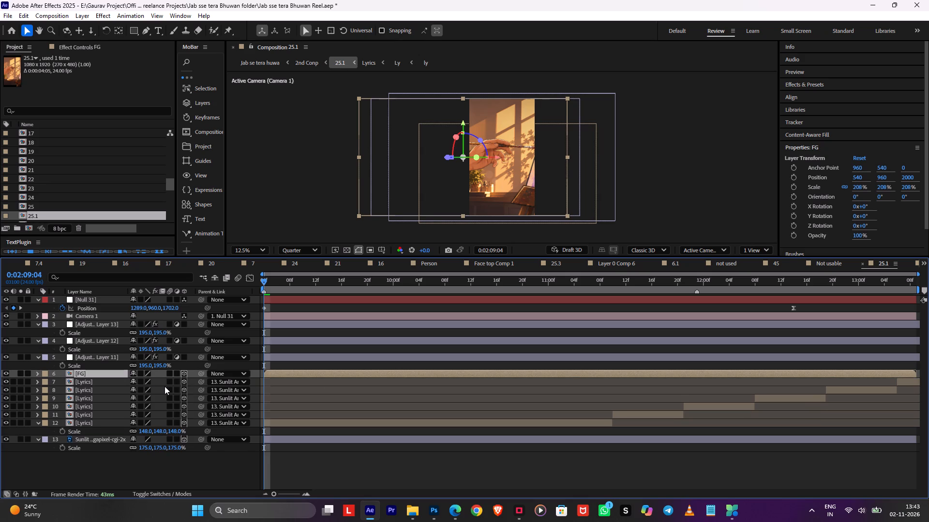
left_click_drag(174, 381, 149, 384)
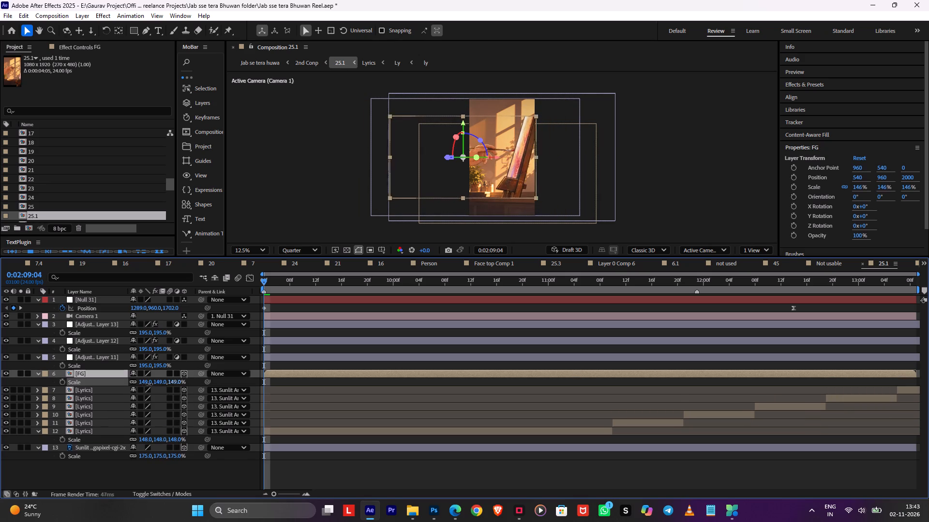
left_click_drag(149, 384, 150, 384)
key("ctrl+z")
Open the FG composition inside 25.1 and change its frame size to 1080 × 1920 px with the aspect ratio unlocked.
double_click(311, 377)
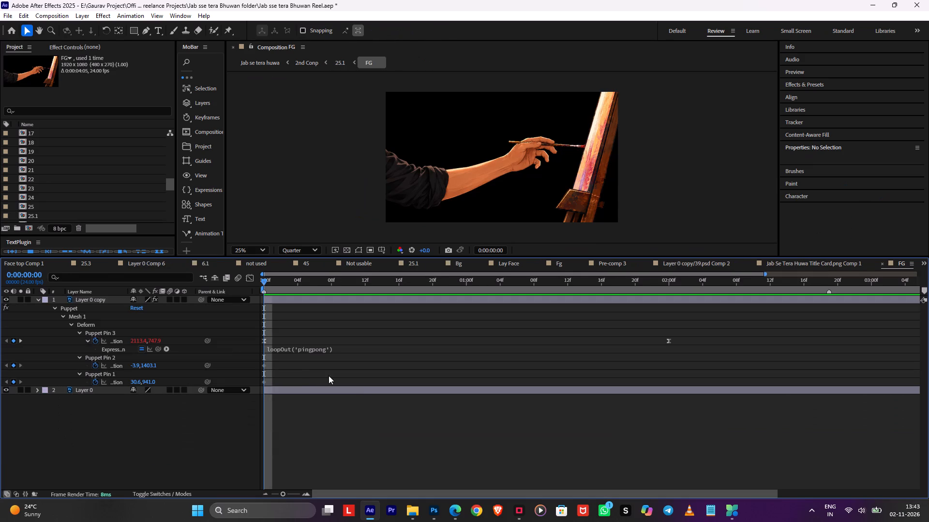
left_click(382, 427)
key("ctrl+k")
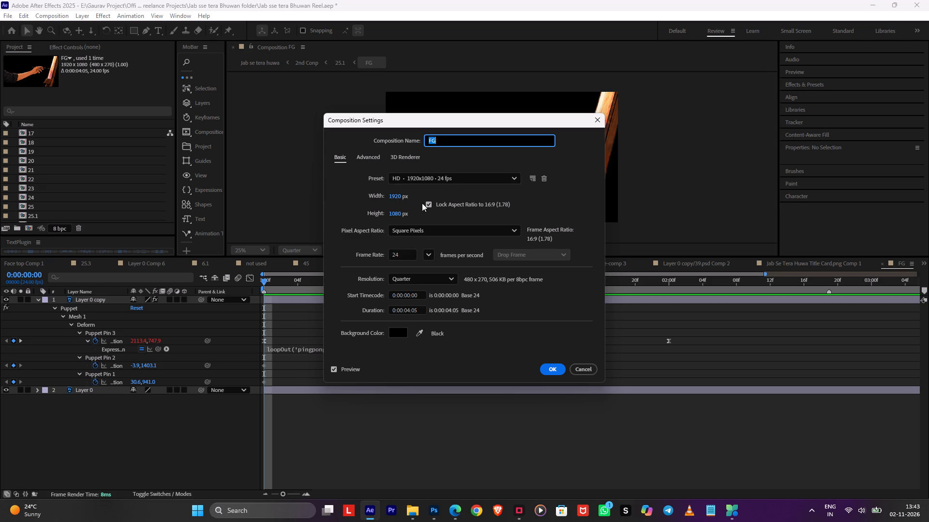
left_click(426, 203)
left_click(401, 199)
key("ctrl+v")
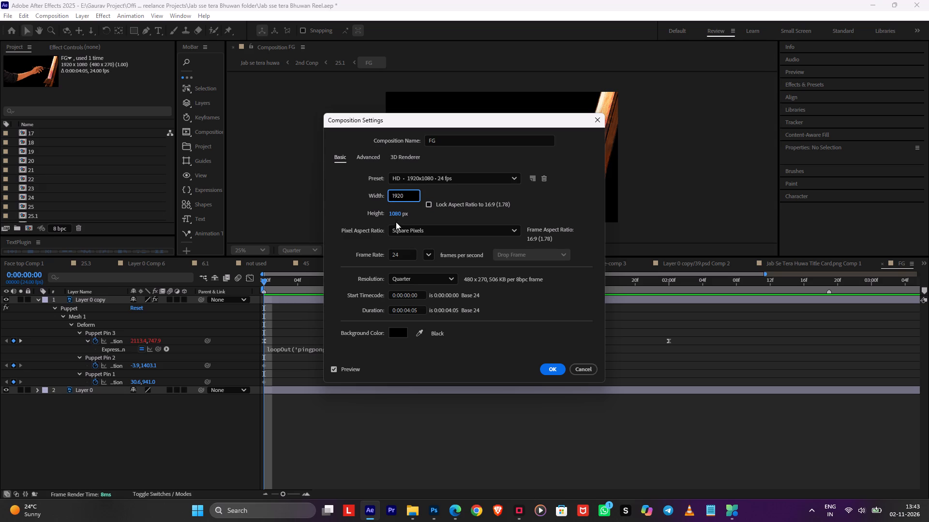
left_click(395, 214)
type("192")
key("0")
left_click(395, 194)
type("10")
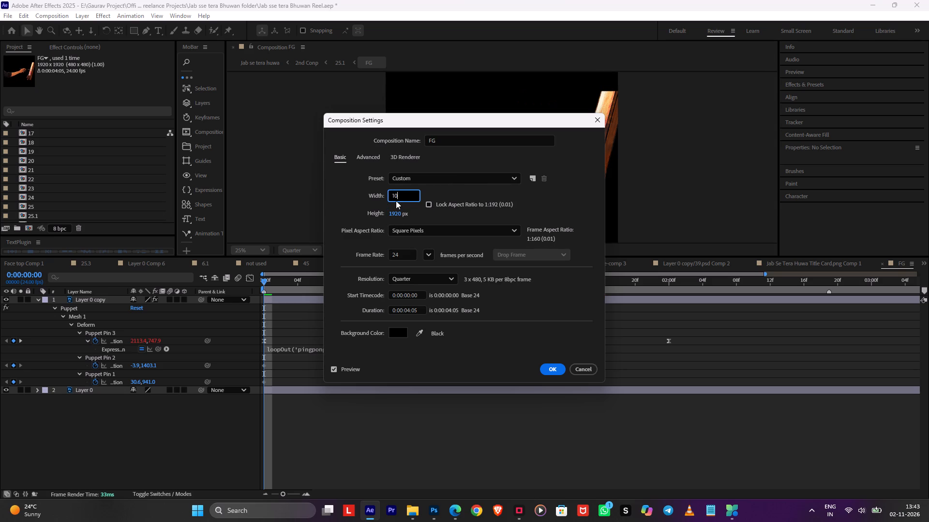
key("8")
key("0")
left_click(548, 370)
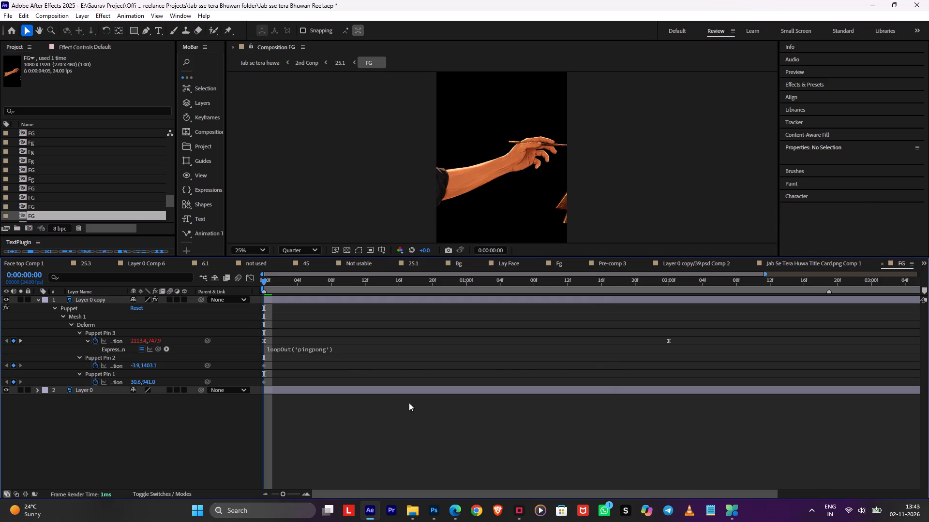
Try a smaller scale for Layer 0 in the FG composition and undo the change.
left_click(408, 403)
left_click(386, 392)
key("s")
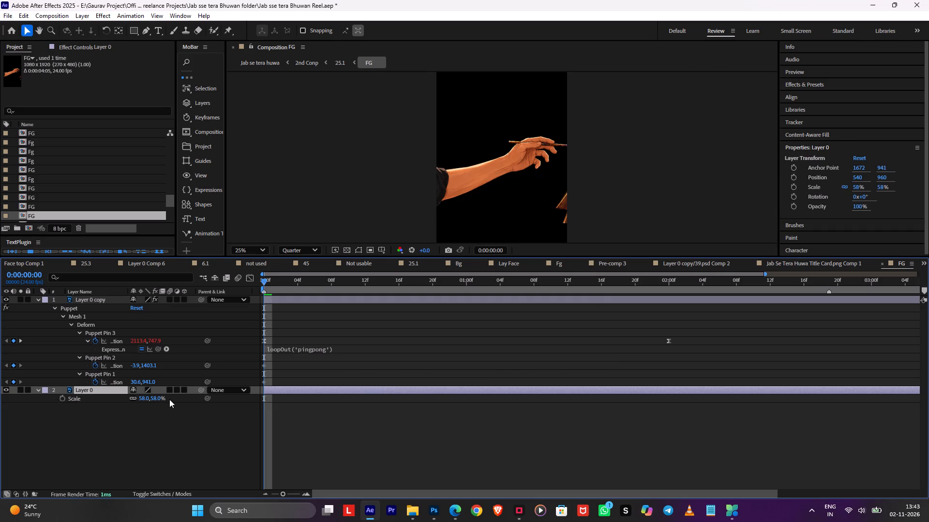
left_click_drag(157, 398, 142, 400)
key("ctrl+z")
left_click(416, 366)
Add a null object to the FG composition and parent both Layer 0 copy and Layer 0 to it.
key("ctrl+alt+shift+y")
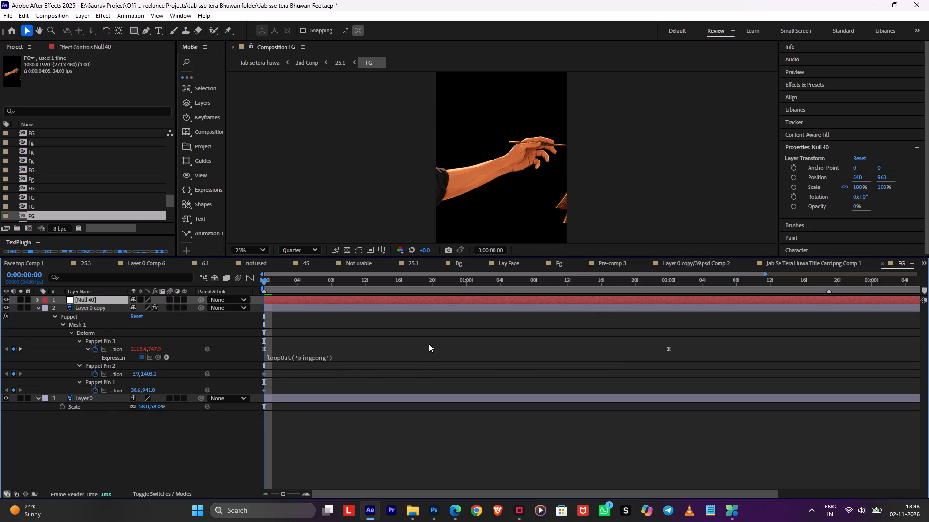
key("u")
left_click(430, 344)
key("u")
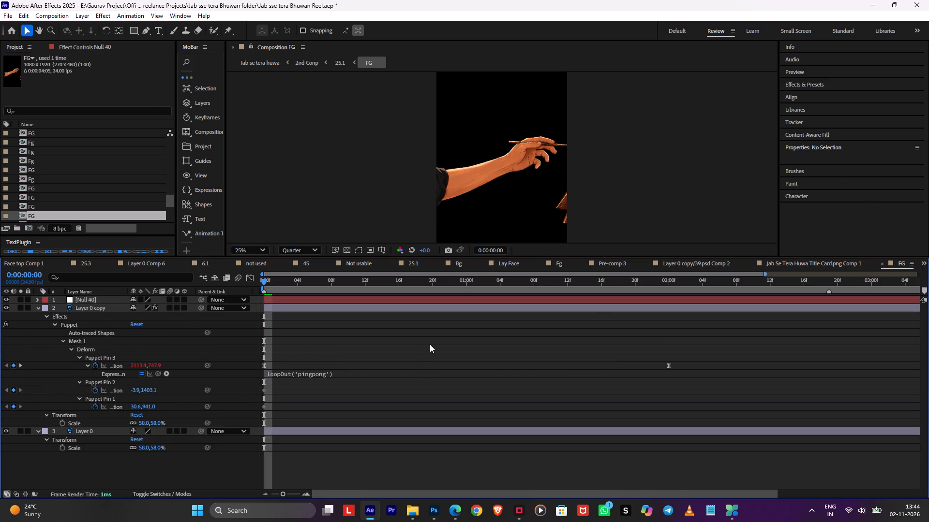
key("u")
left_click(345, 340)
key("u")
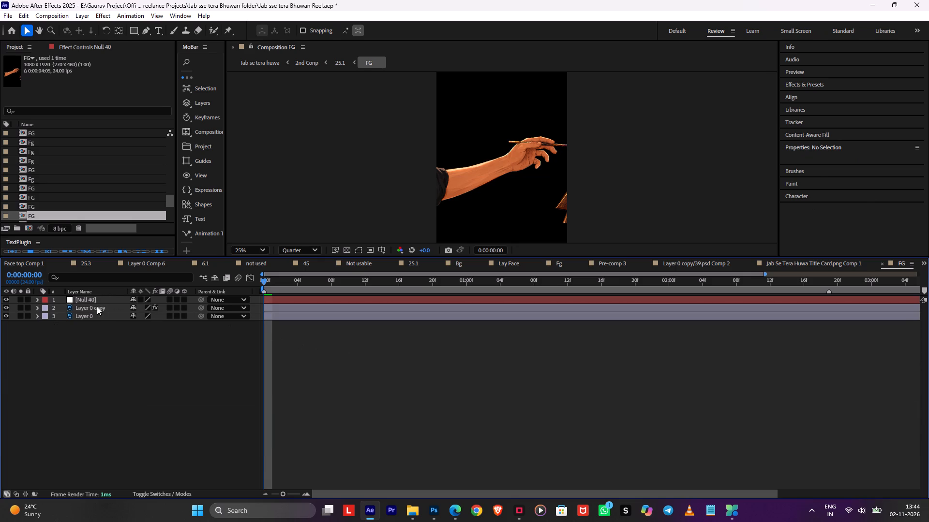
left_click(97, 306)
left_click(90, 312, "shift")
left_click_drag(199, 307, 176, 297)
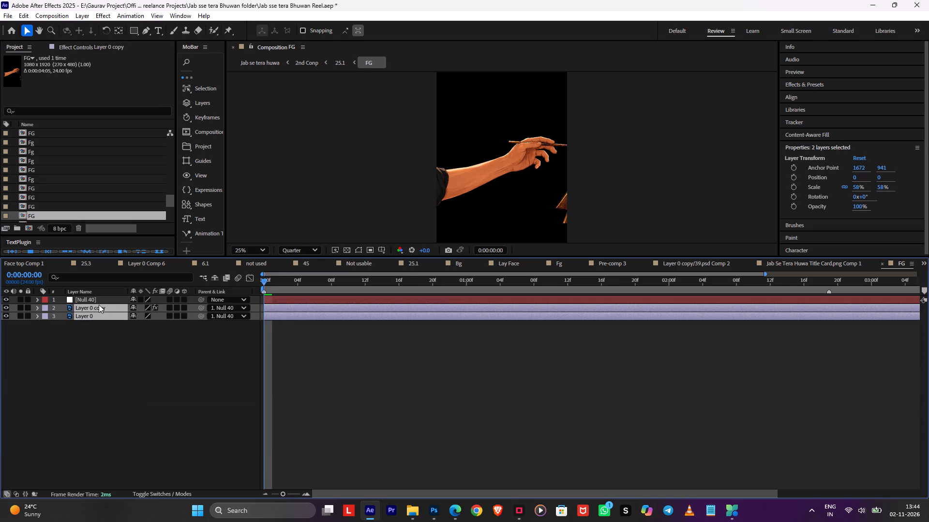
Scale the new null in the FG composition to 57% so the arm and easel shrink together.
left_click(98, 299)
key("s")
left_click_drag(156, 306, 137, 306)
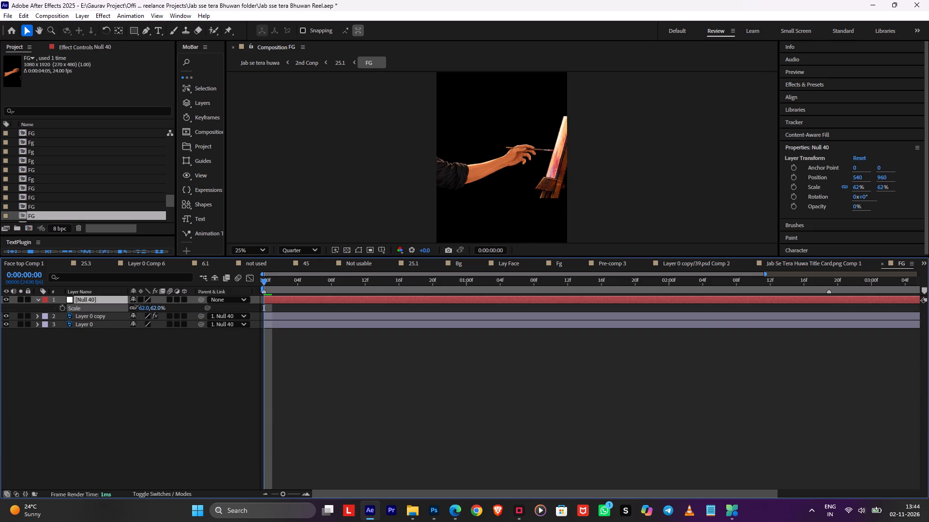
left_click_drag(137, 306, 135, 307)
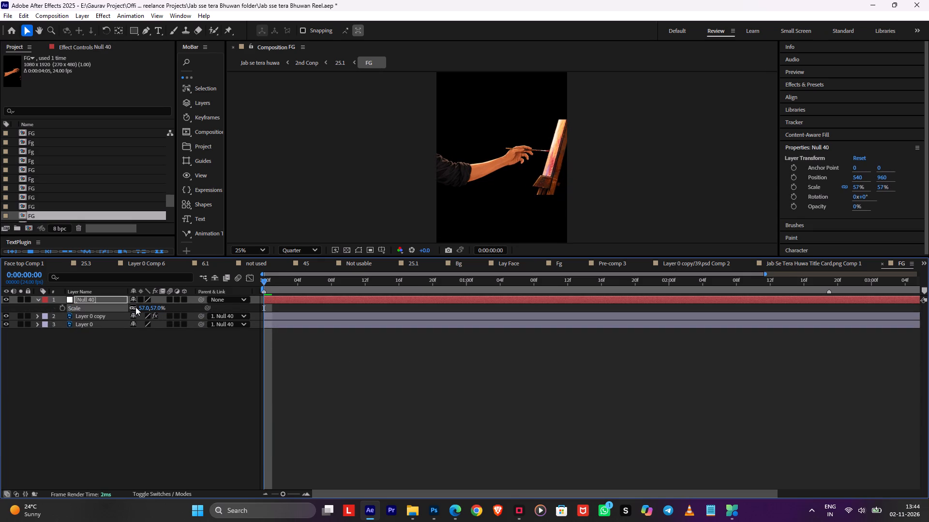
scroll(555, 180, "down", 1)
scroll(555, 180, "up", 1)
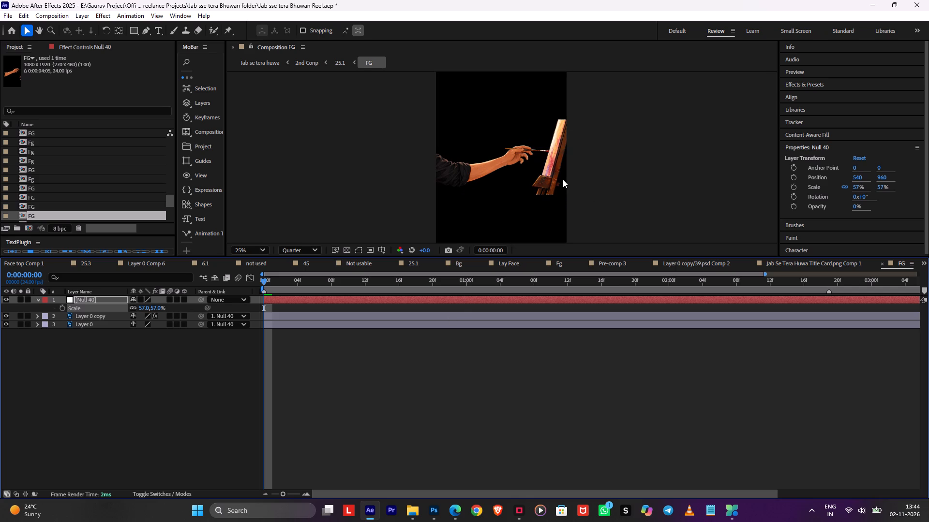
Return to composition 25.1 and centre the FG layer in the view, at position 1289, 960, 1702.
key("Tab")
left_click(117, 323)
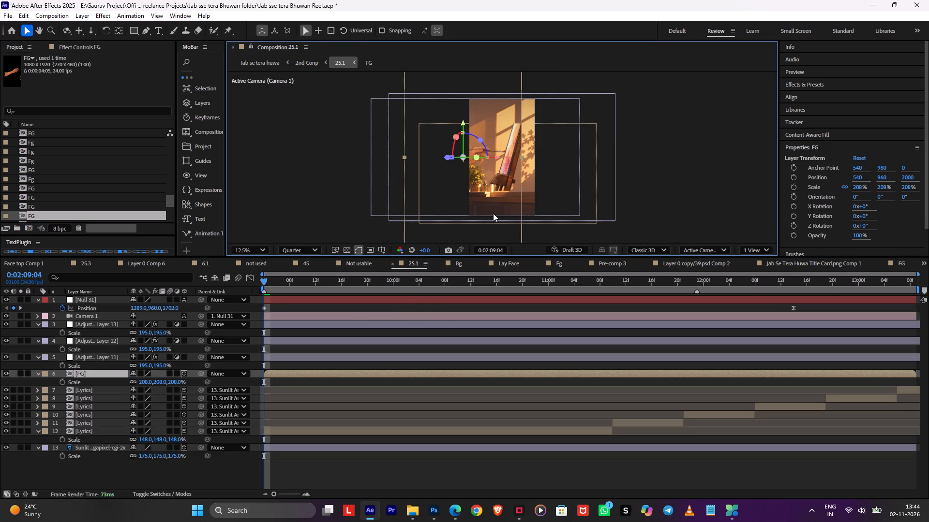
key("ctrl+Tab")
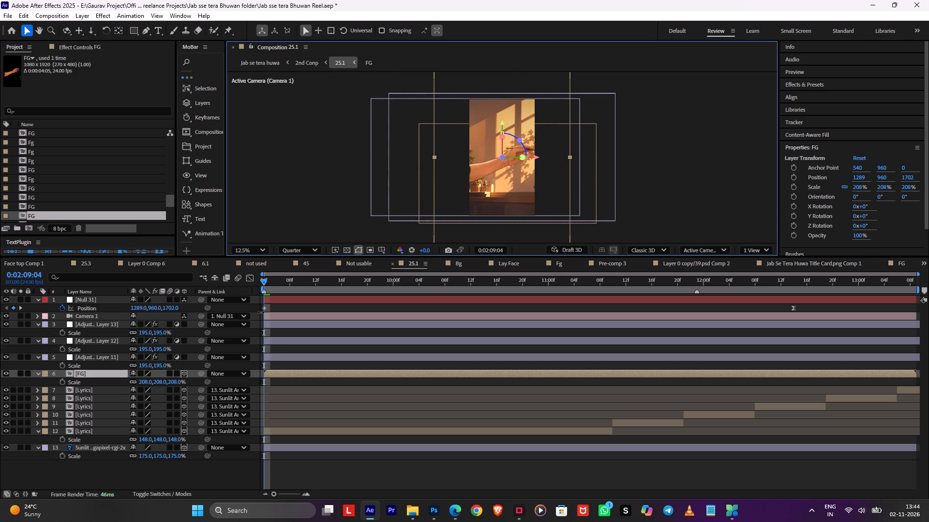
Clear Null 31's position keyframes and key a new position of 1990, 931, 2268 at 0:02:09:04.
double_click(61, 307)
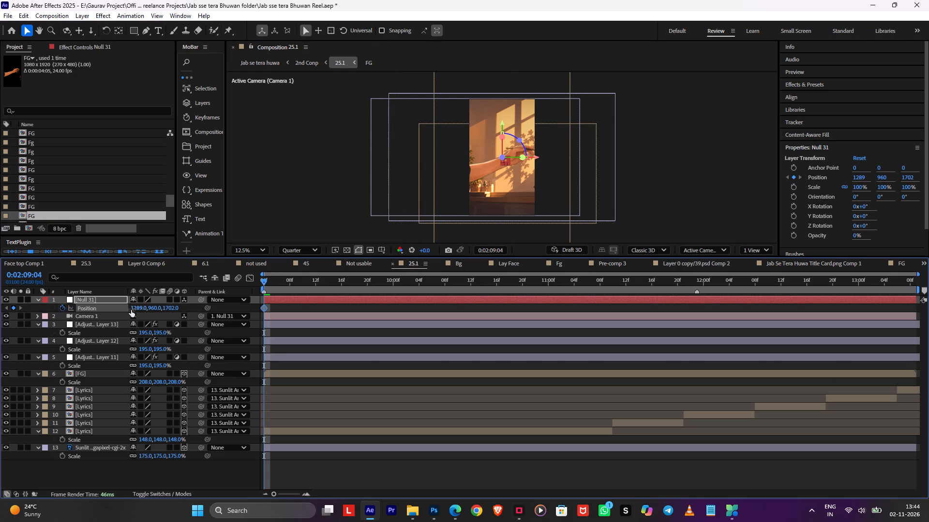
left_click_drag(133, 307, 468, 307)
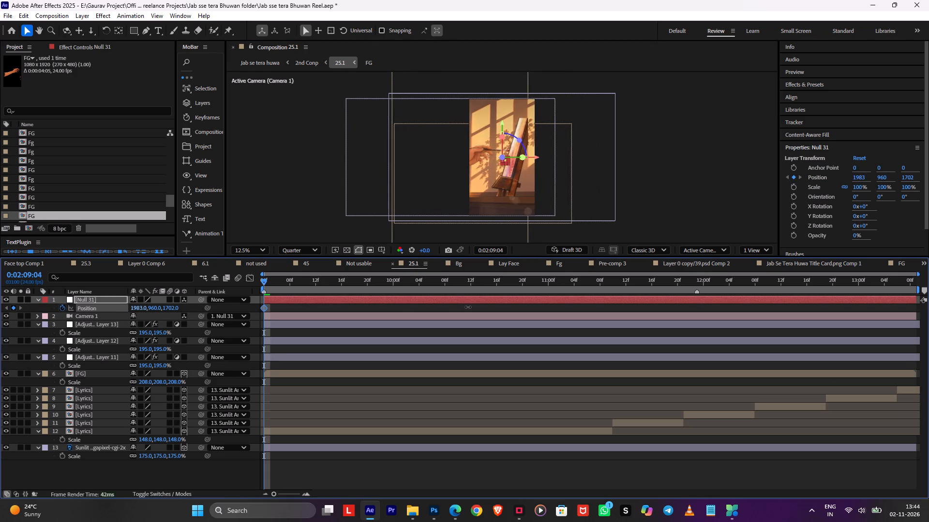
left_click_drag(468, 307, 374, 303)
left_click_drag(170, 307, 180, 307)
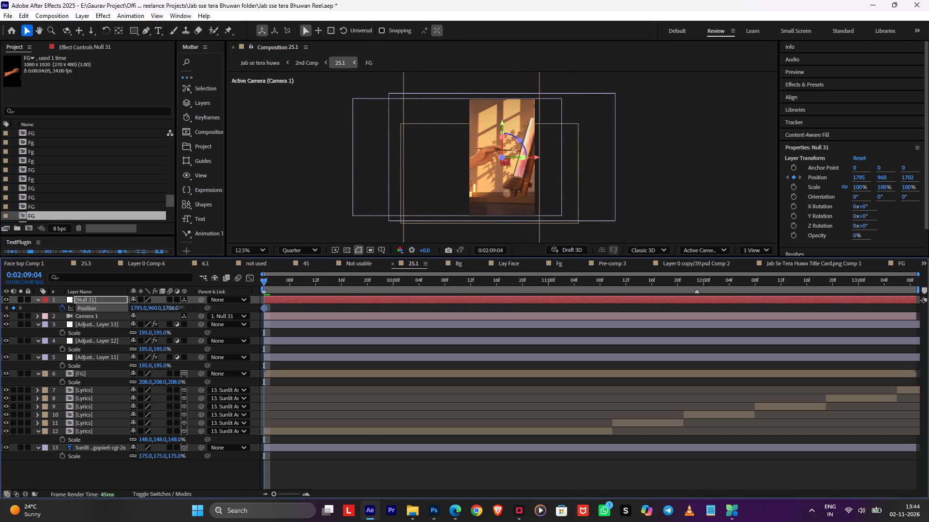
left_click_drag(180, 307, 444, 307)
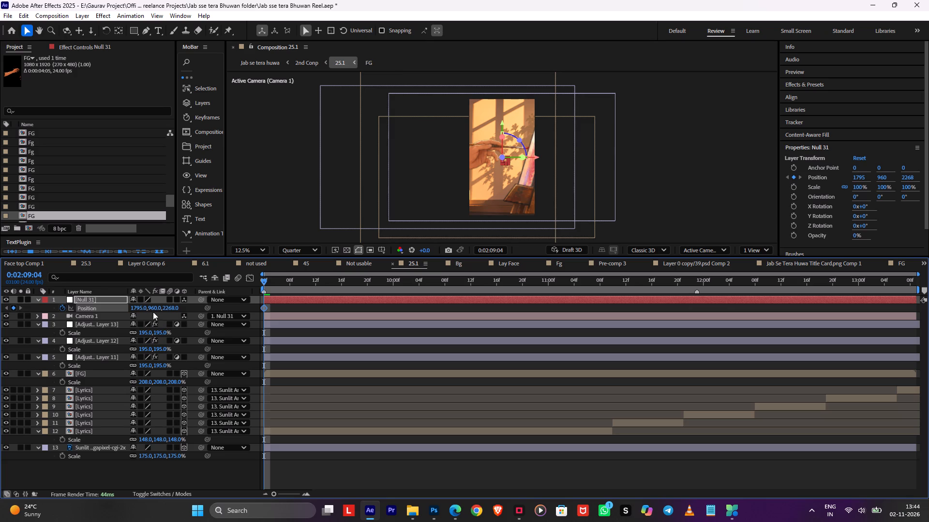
left_click_drag(154, 307, 134, 314)
left_click_drag(136, 306, 200, 307)
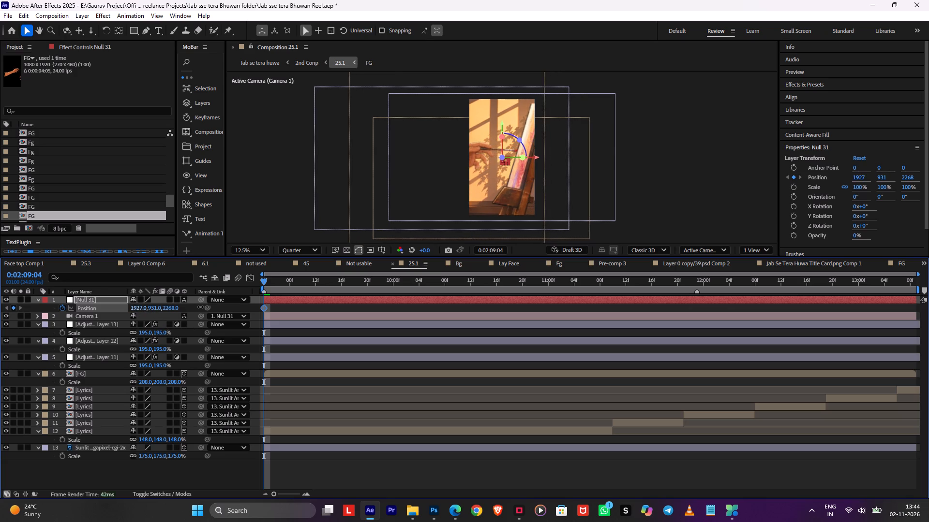
left_click_drag(200, 307, 230, 306)
At 0:02:11:23, key Null 31's X position at 1379 and apply Easy Ease to that keyframe.
left_click_drag(688, 284, 697, 283)
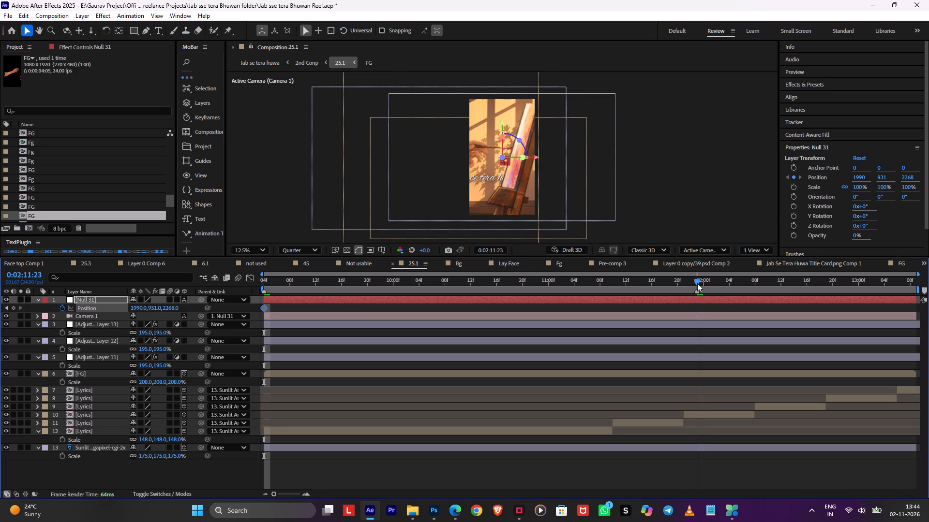
left_click_drag(697, 283, 698, 283)
left_click_drag(141, 306, 52, 306)
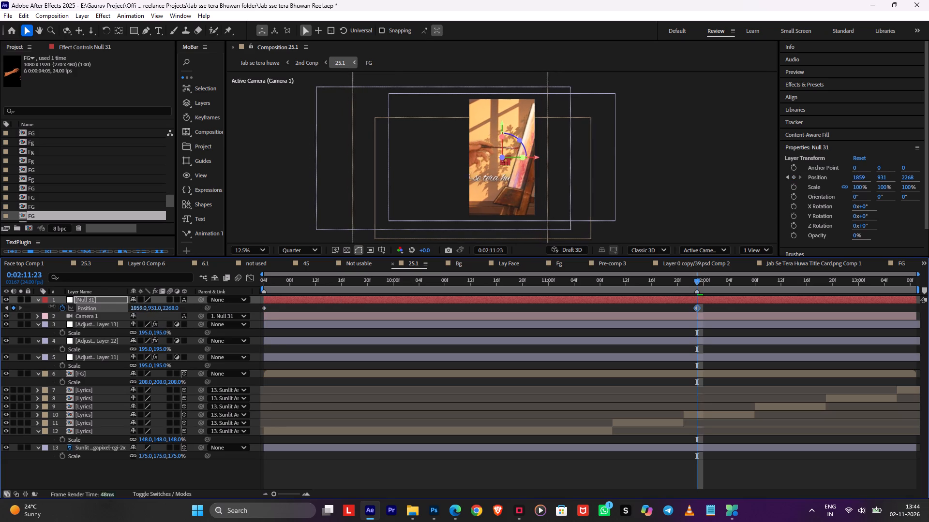
left_click_drag(52, 306, 0, 315)
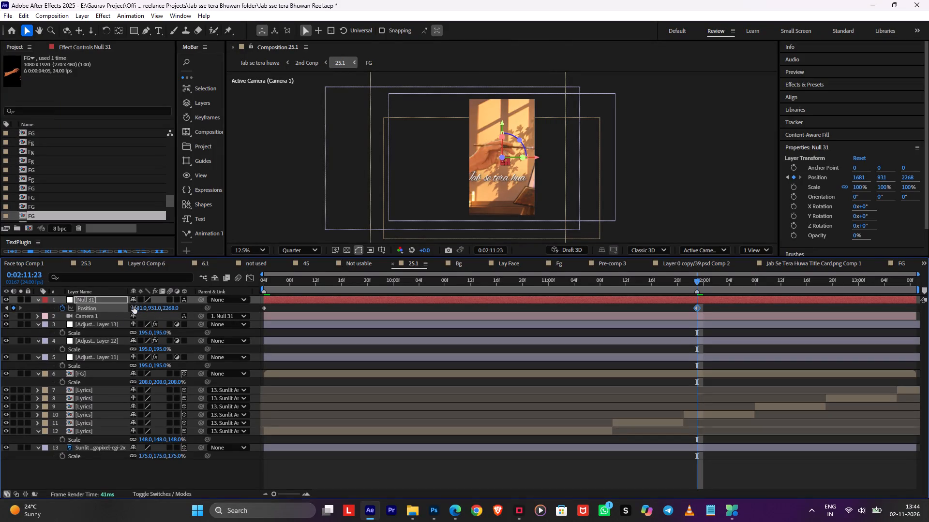
left_click_drag(134, 306, 0, 319)
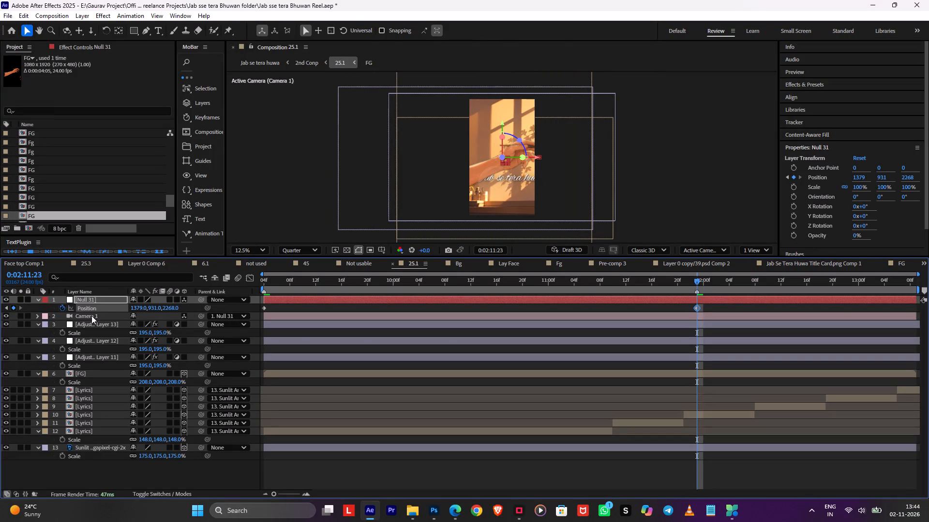
key("F9")
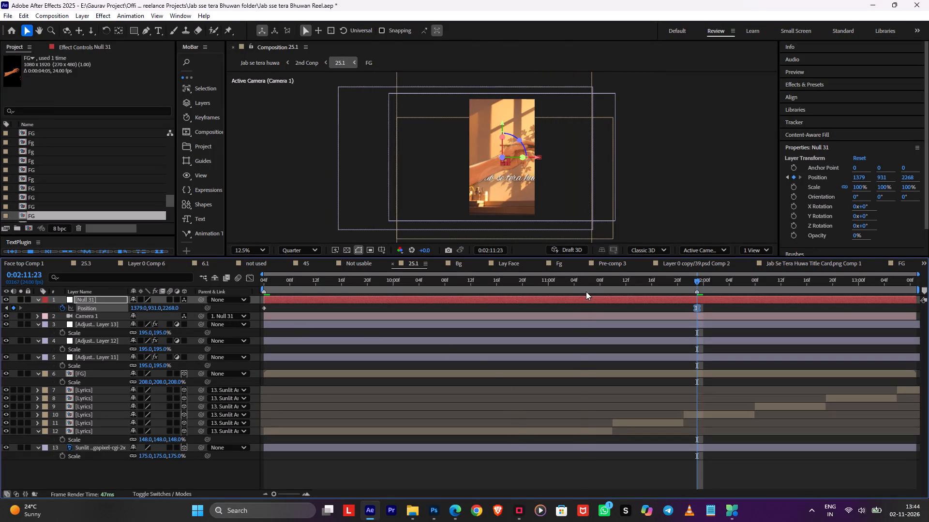
Move the first Lyrics layer (layer 12) to about X 2330, Y 688, checking its placement along the camera move.
left_click(584, 285)
left_click(550, 430)
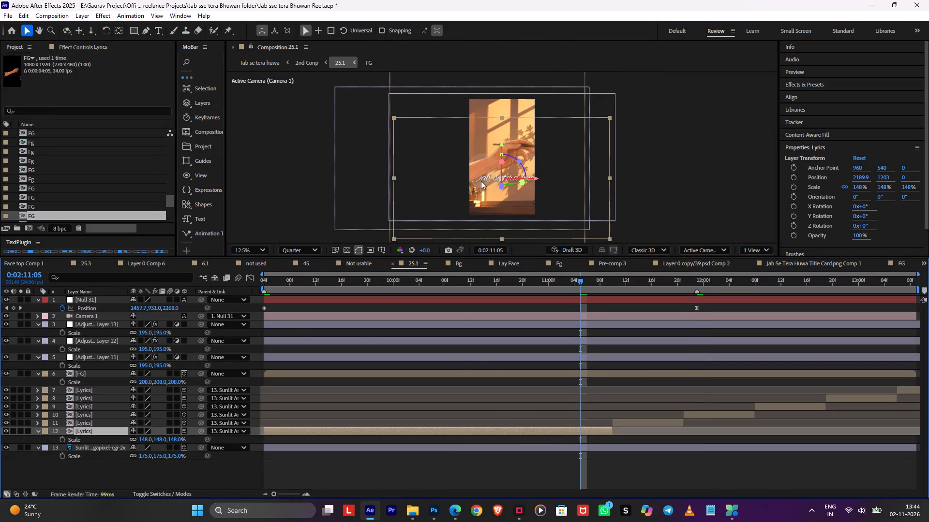
left_click_drag(499, 146, 501, 108)
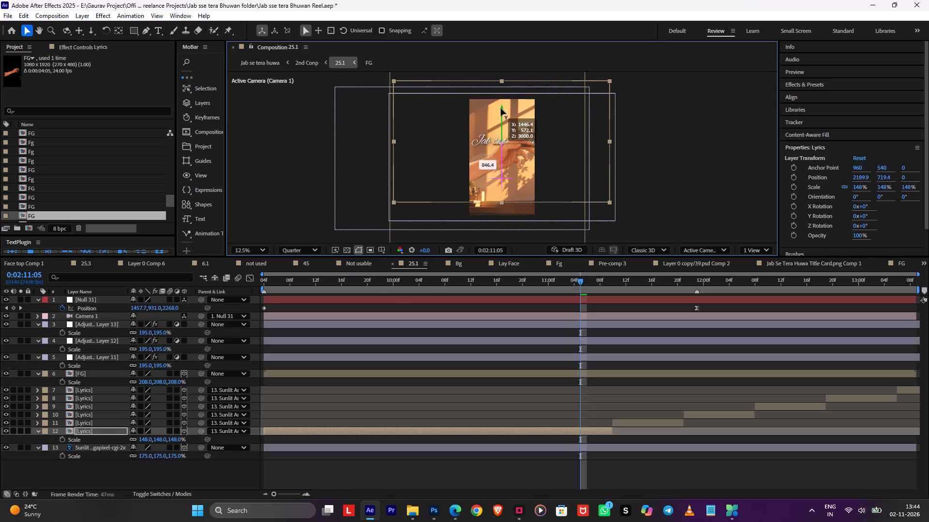
left_click_drag(501, 108, 501, 106)
left_click_drag(364, 285, 211, 295)
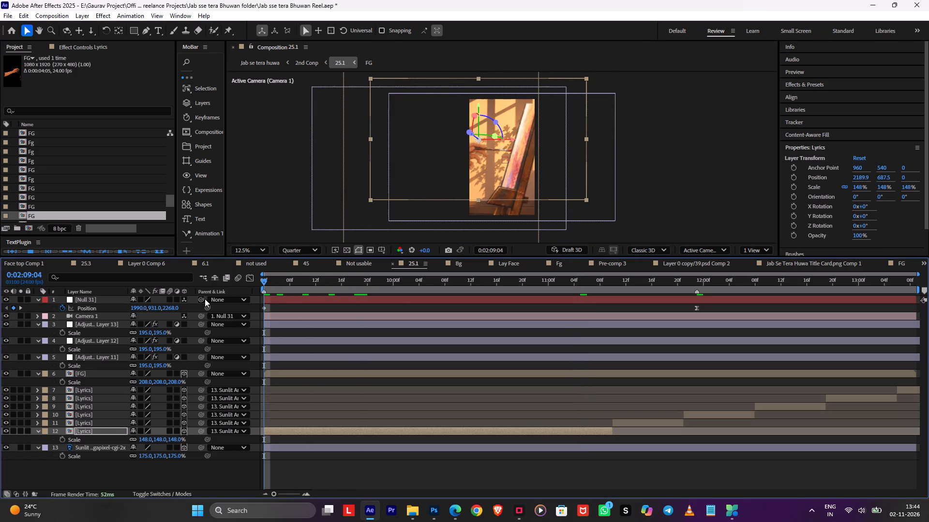
left_click_drag(514, 140, 559, 142)
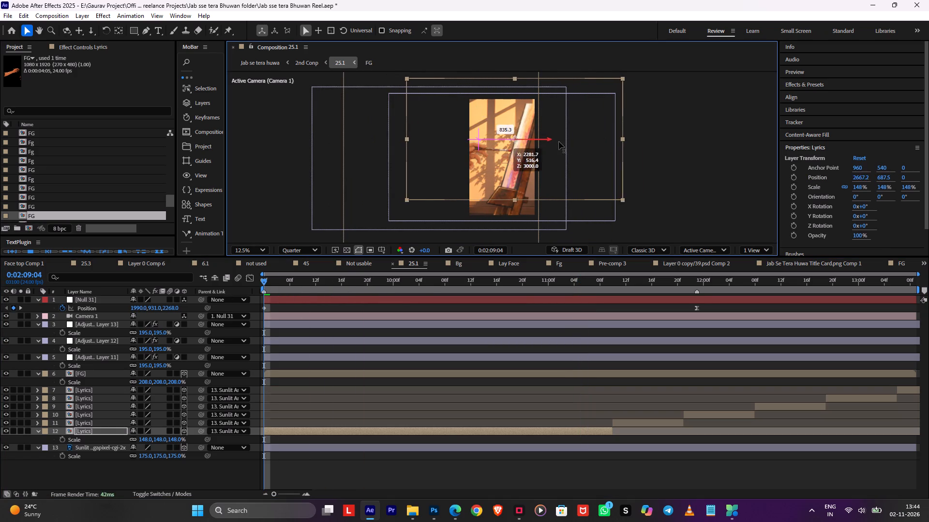
left_click_drag(559, 142, 572, 142)
key("space")
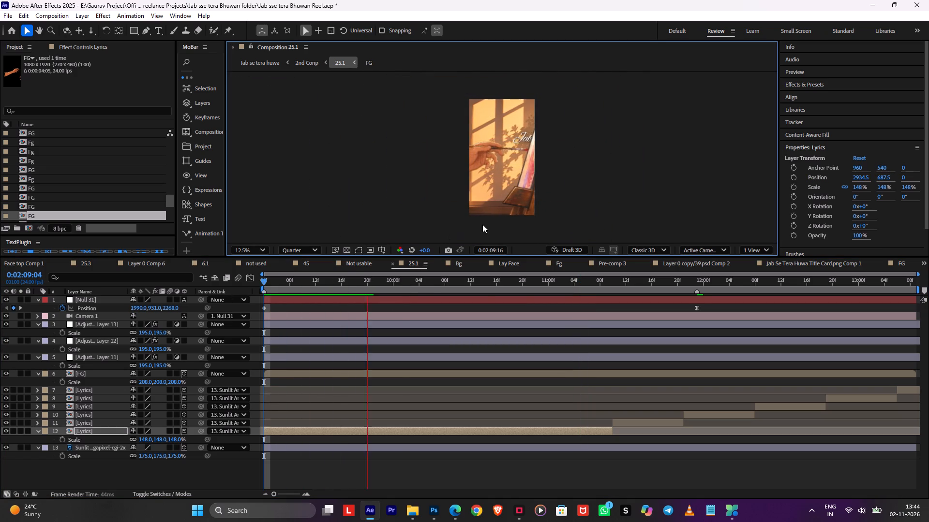
key("space")
left_click_drag(582, 140, 557, 140)
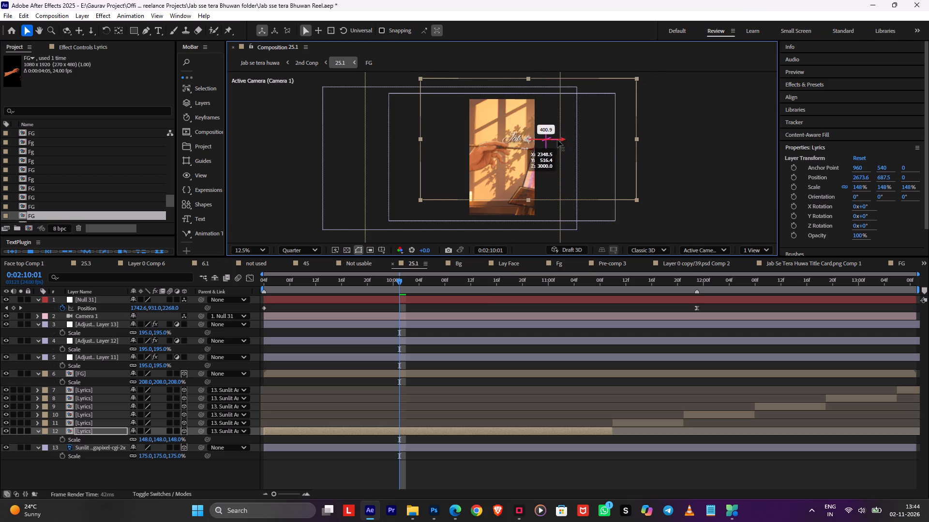
left_click_drag(557, 140, 535, 133)
Scale the first Lyrics layer (layer 12) down to 108%.
key("s")
key("s")
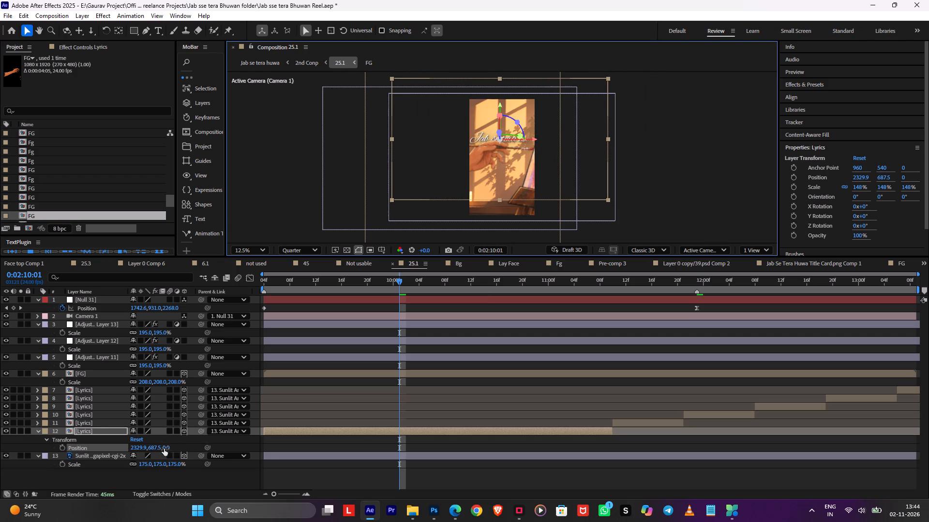
left_click(170, 447)
left_click(168, 447)
left_click(84, 494)
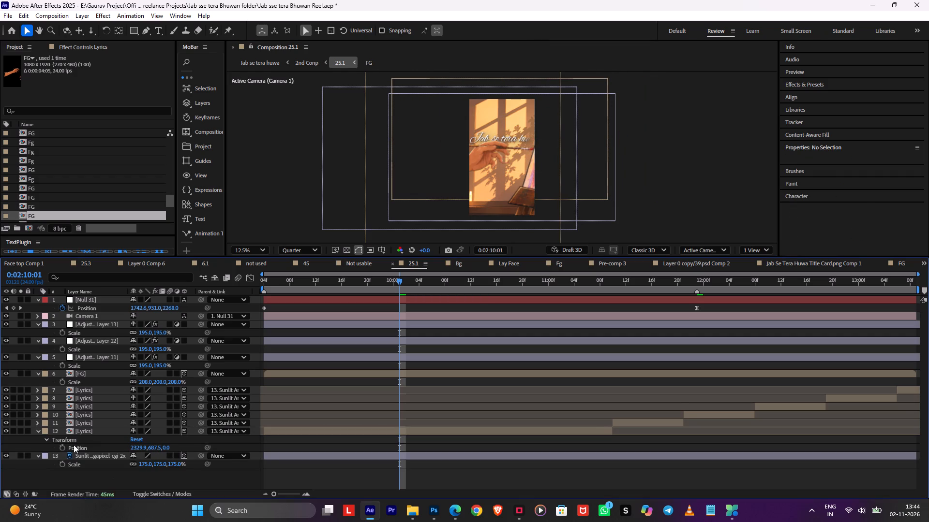
left_click(76, 436)
left_click(82, 432)
key("s")
left_click_drag(171, 440, 155, 440)
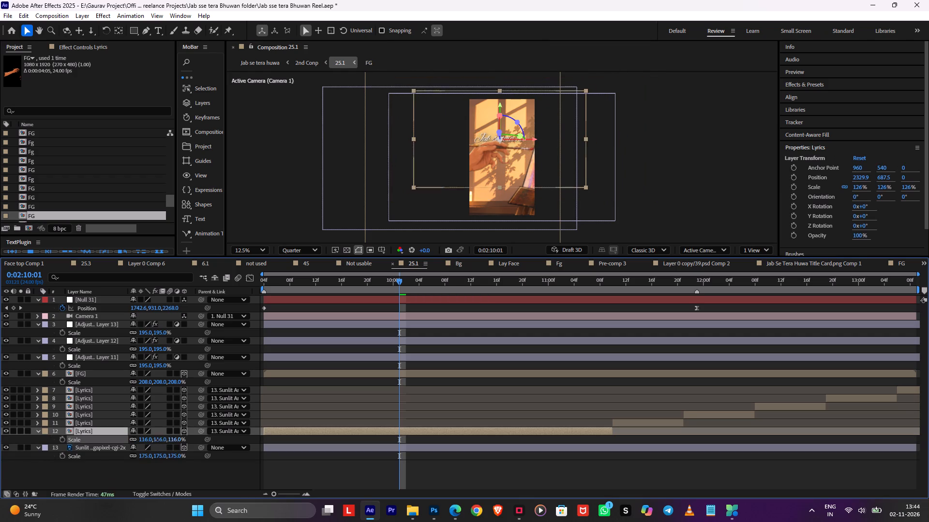
left_click_drag(155, 440, 152, 440)
Nudge the first Lyrics layer up and slightly left to about X 2293, Y 596.
key("shift+Up")
key("shift+Down")
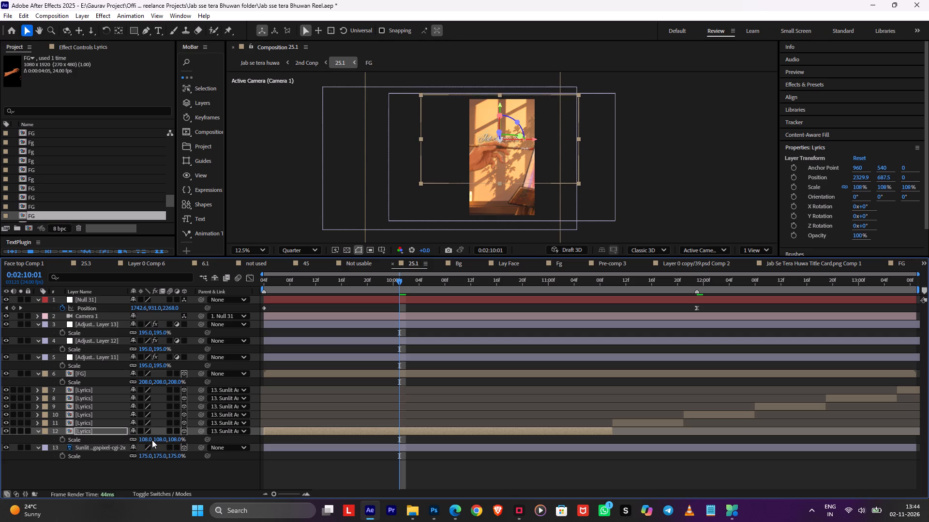
key("shift+Up")
key("shift+Up")
key("shift+Left")
key("Right")
key("Right")
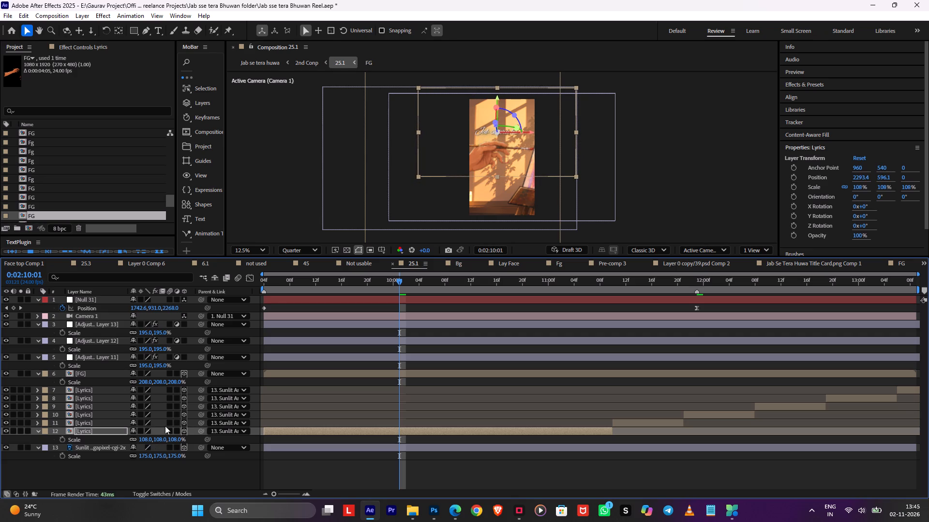
Play back and scrub 25.1 from 0:02:09:04 to check the camera move and lyric placement.
left_click_drag(276, 289, 217, 289)
key("space")
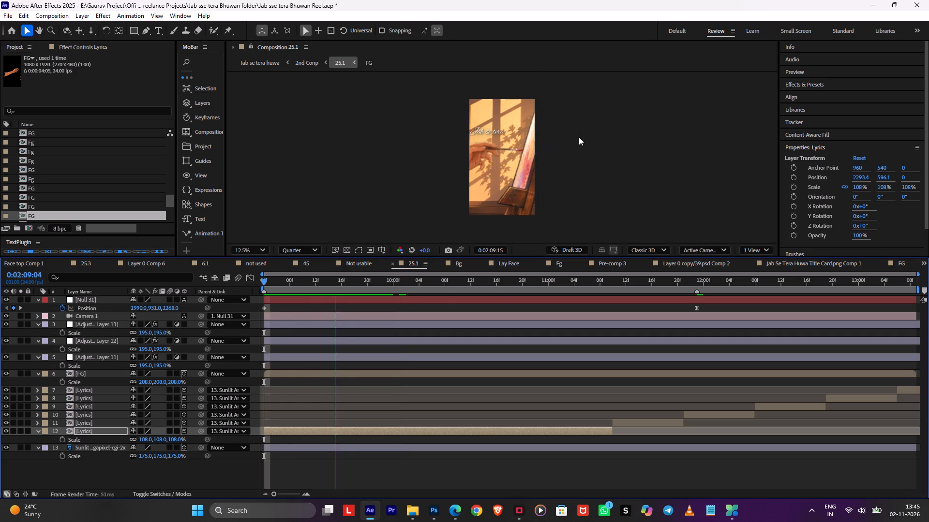
scroll(584, 137, "up", 1)
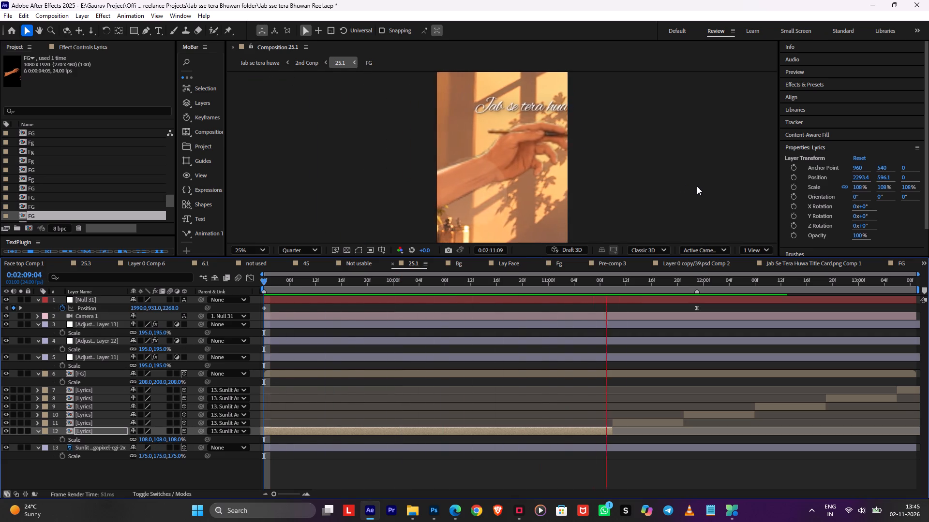
left_click_drag(627, 283, 348, 327)
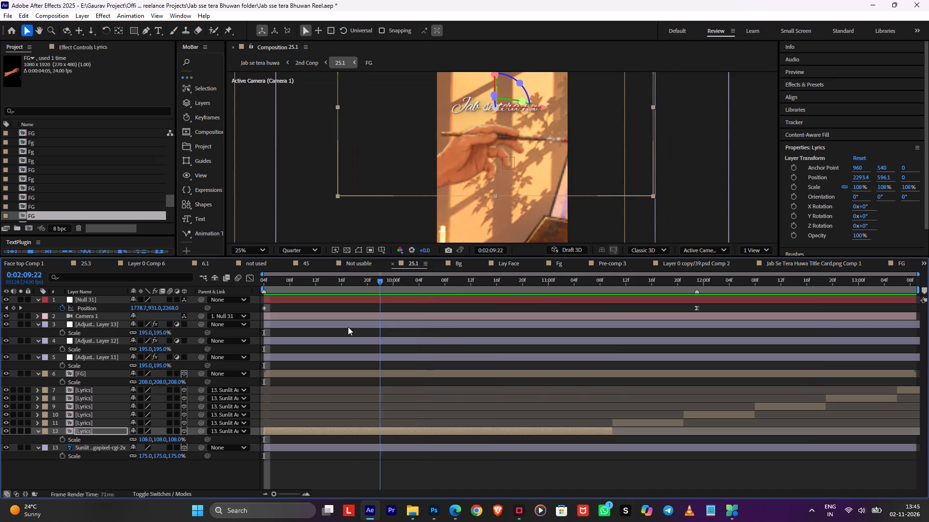
left_click_drag(348, 327, 220, 352)
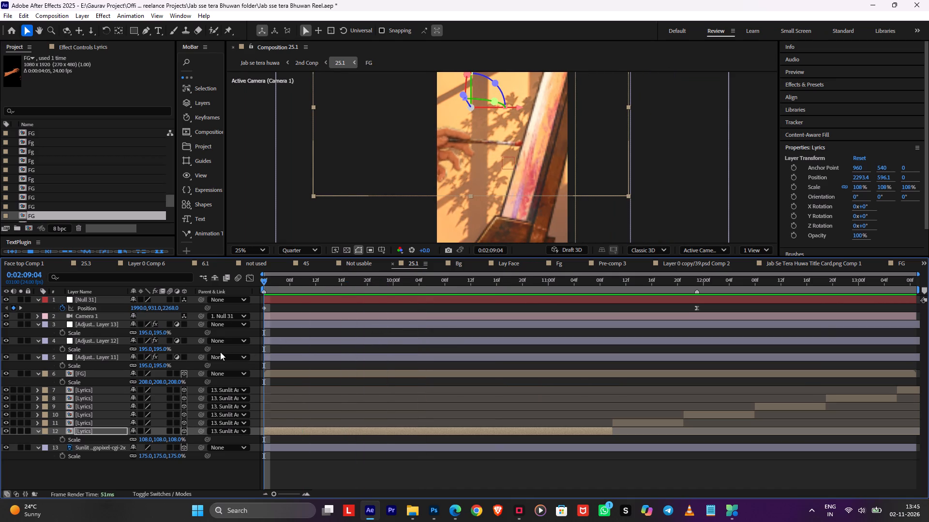
middle_click_drag(558, 147, 554, 166)
Go back up to the 2nd Conp composition.
key("Tab")
left_click(509, 166)
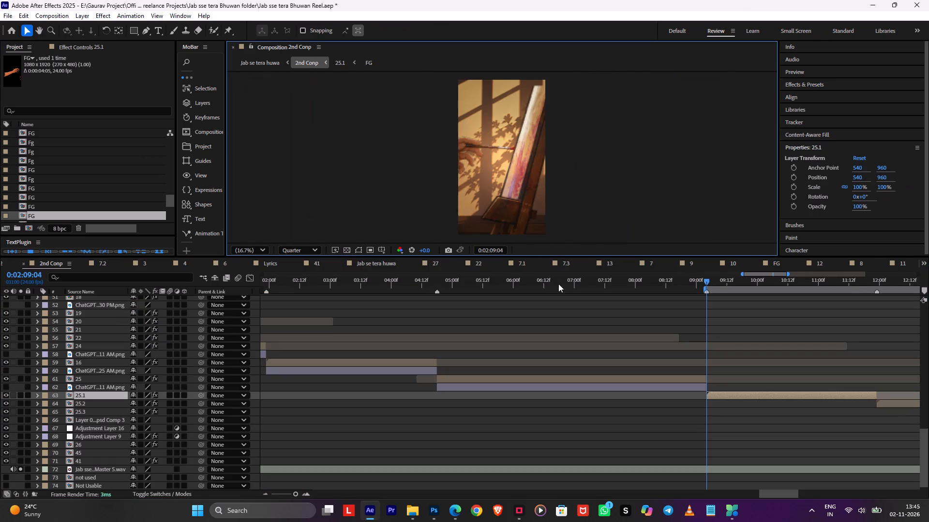
Play back the cut in 2nd Conp, and inside 25.1 move Null 31's end Position keyframe to about 0:02:13:01.
key("space")
middle_click_drag(794, 328, 591, 316)
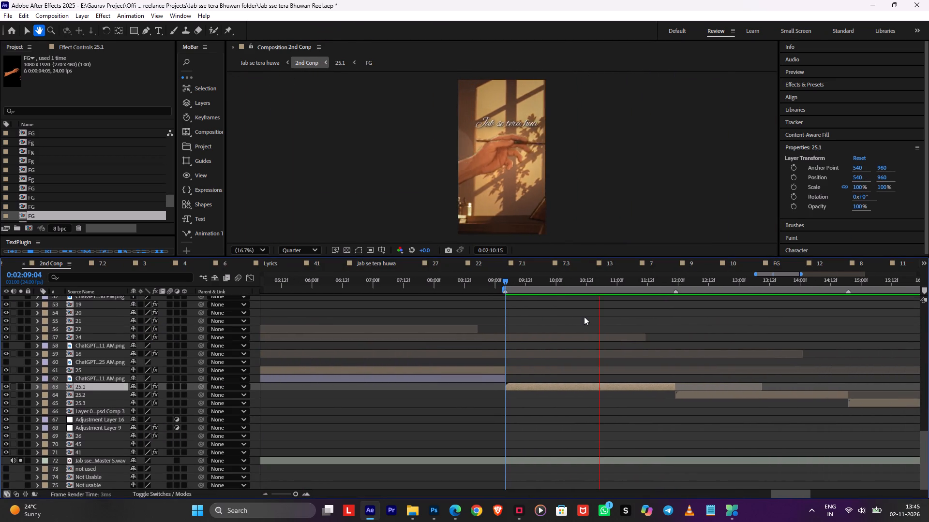
left_click(680, 283)
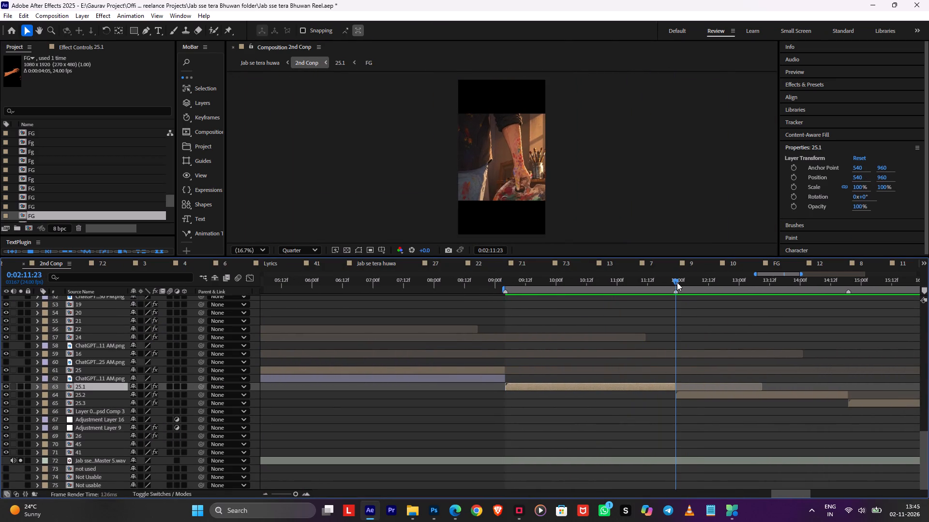
double_click(676, 386)
left_click_drag(698, 305, 865, 304)
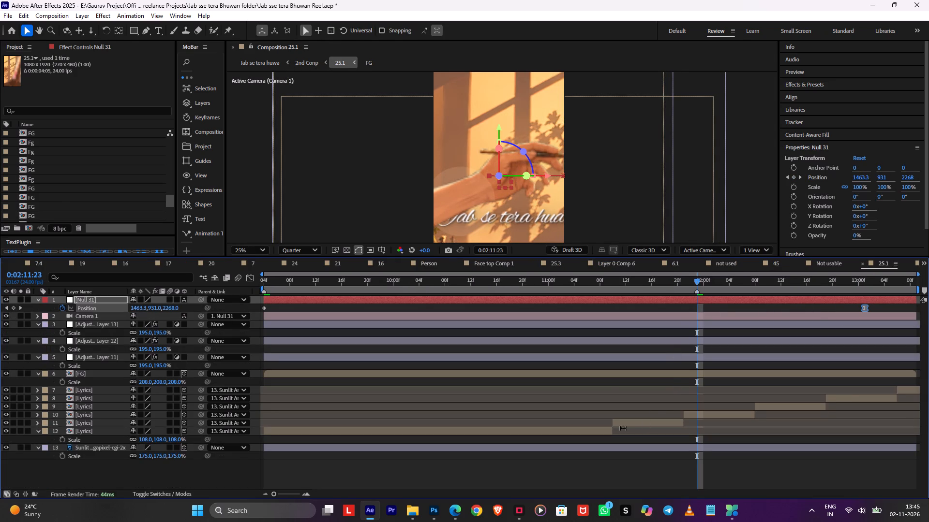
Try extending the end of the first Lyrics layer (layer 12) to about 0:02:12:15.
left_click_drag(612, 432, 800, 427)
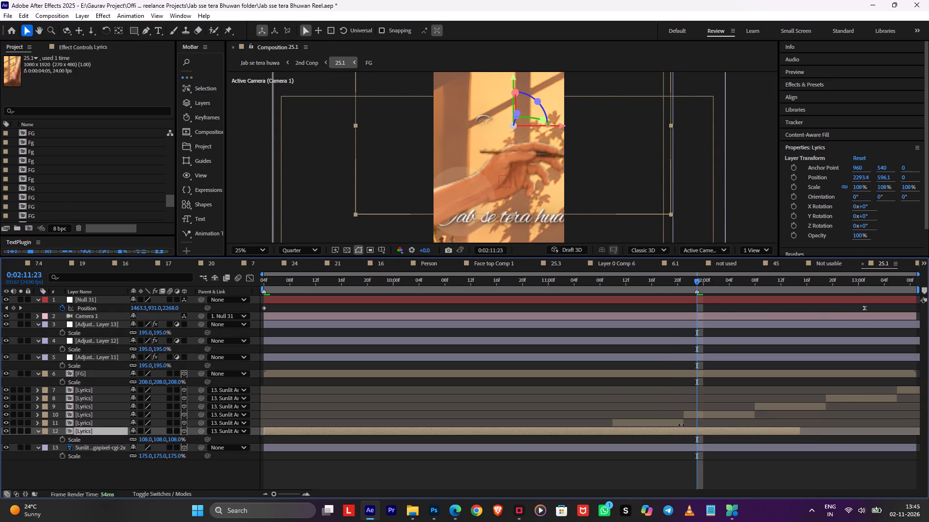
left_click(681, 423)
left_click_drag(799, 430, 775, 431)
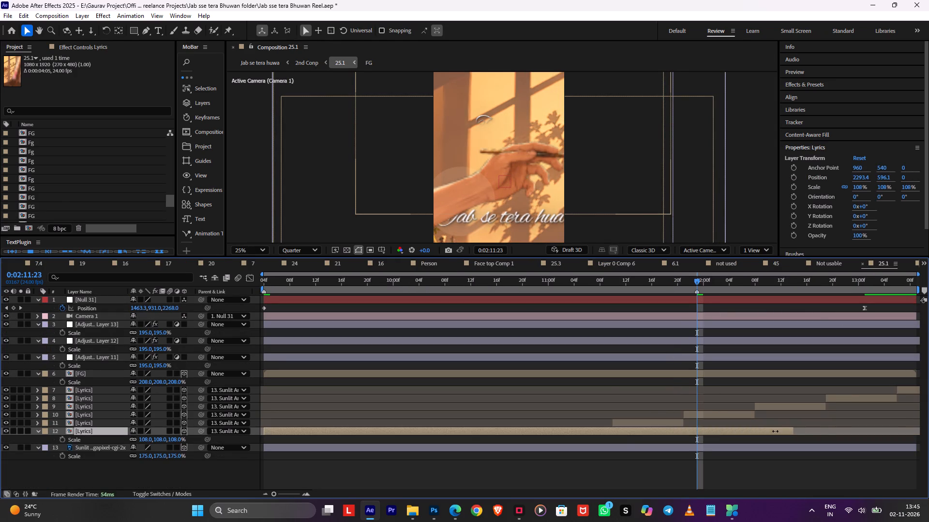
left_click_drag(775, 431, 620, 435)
Parent the other five Lyrics layers (7 to 11) to the first Lyrics layer (layer 12), snapping them to its location.
left_click(631, 423)
left_click(681, 415, "shift")
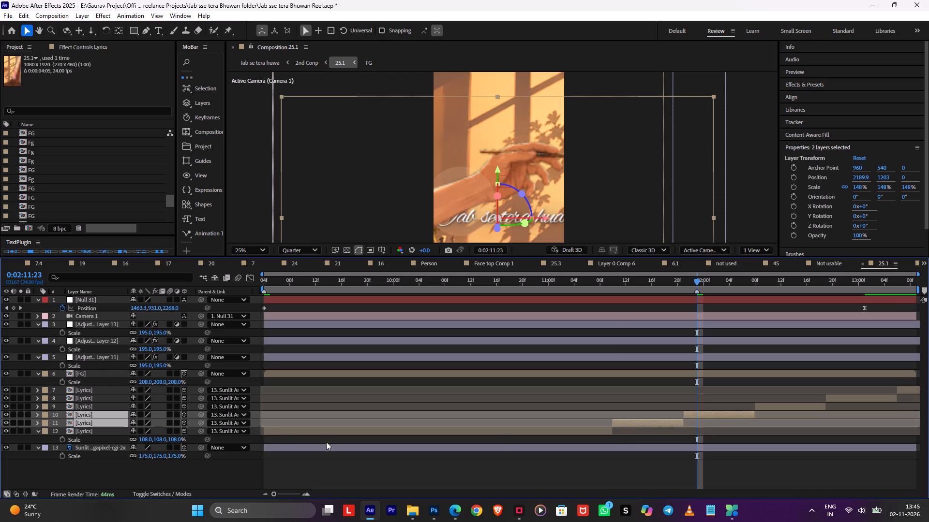
left_click_drag(201, 423, 88, 428)
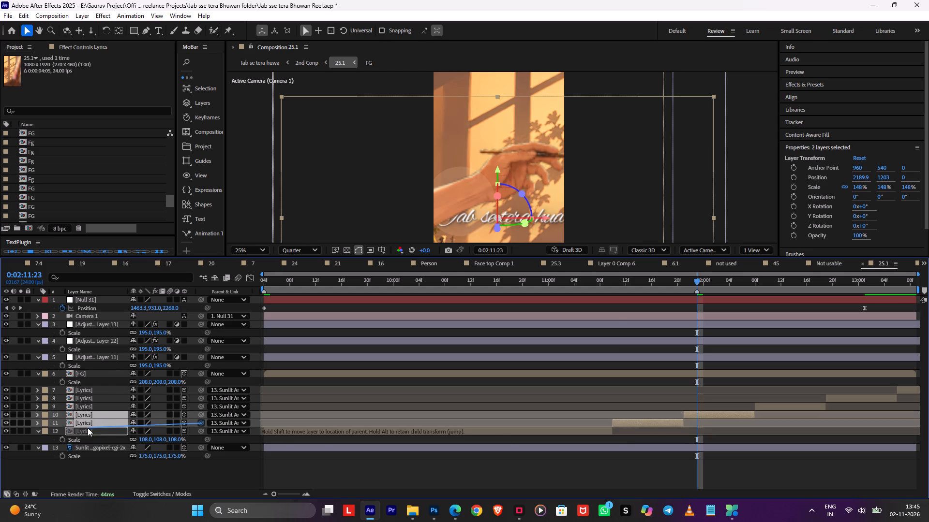
left_click_drag(88, 428, 83, 431)
key("space")
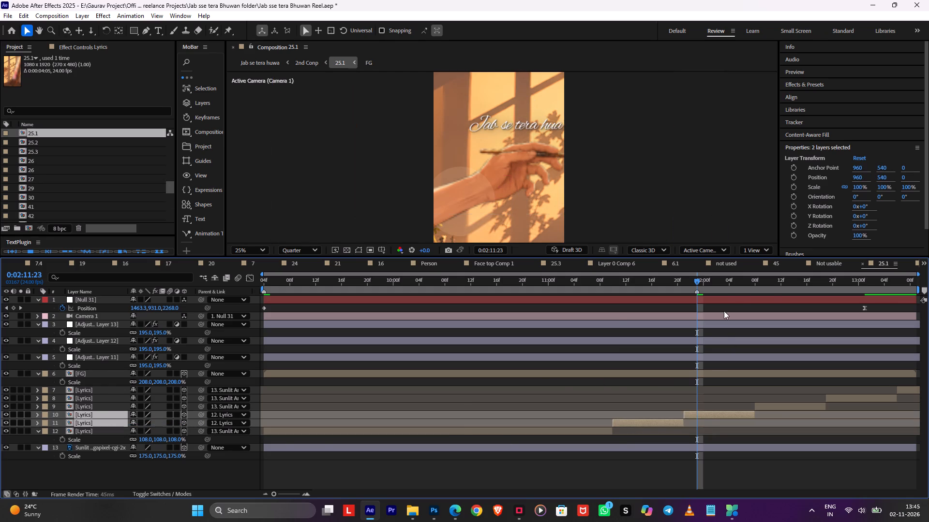
left_click_drag(719, 284, 746, 291)
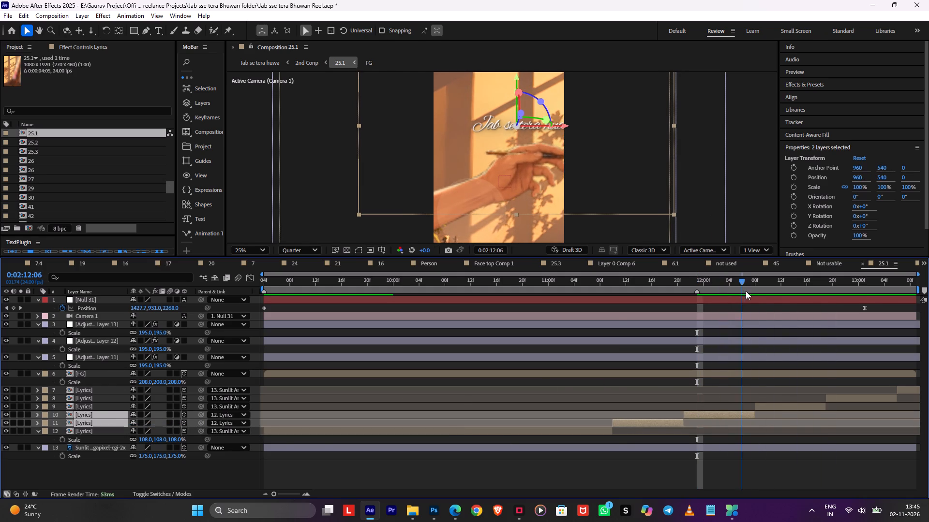
left_click_drag(746, 291, 757, 295)
left_click(773, 410)
left_click(899, 392, "shift")
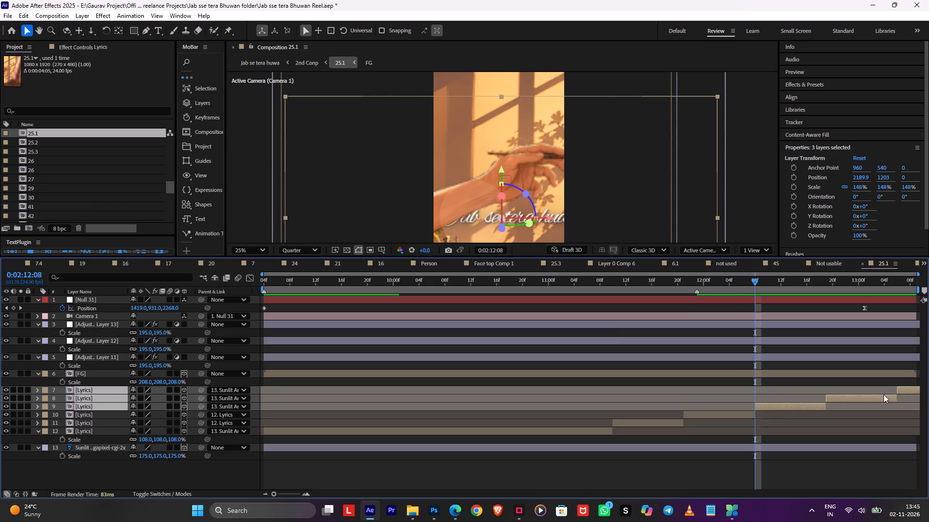
left_click_drag(202, 389, 86, 429)
Return to 2nd Conp, play back the 25.1 shot from 0:02:09:03 and save the project.
key("Tab")
left_click(592, 394)
left_click_drag(660, 281, 621, 286)
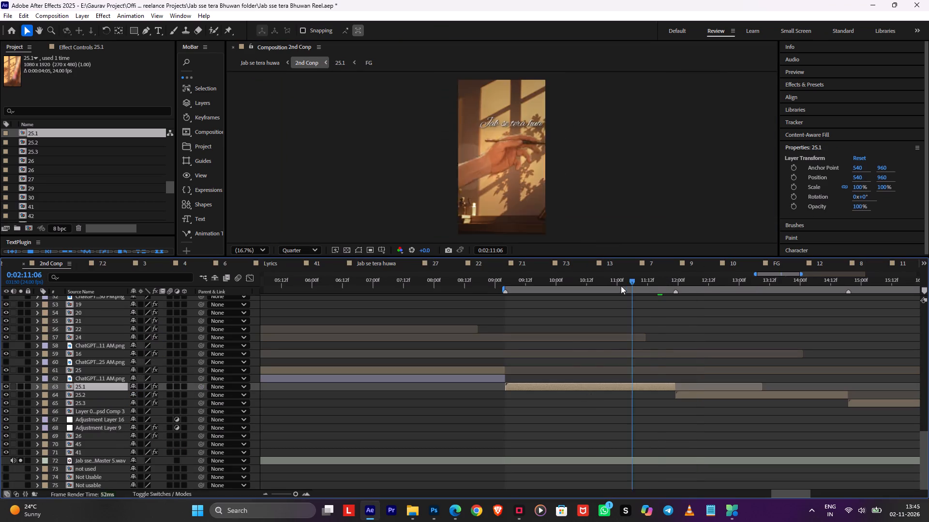
left_click_drag(621, 286, 502, 311)
key("space")
scroll(510, 335, "up", 3, "alt")
key("ctrl+s")
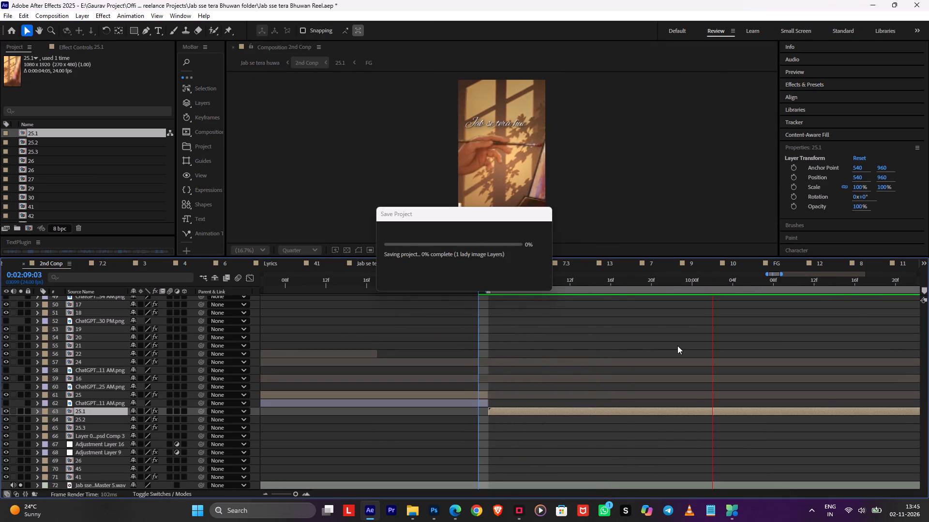
Set the CC Vignette Amount on the 25.1 layer to 39 and play back the shot from 0:02:11:03.
key("space")
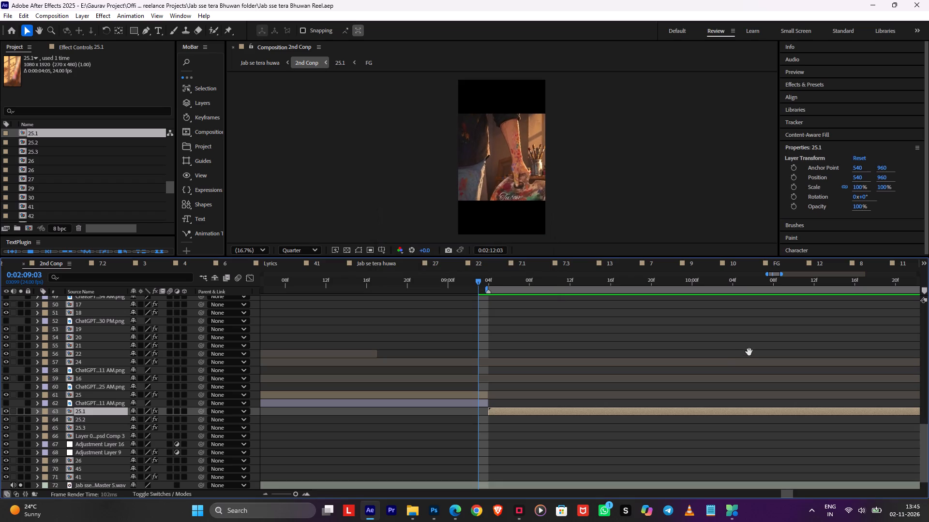
left_click(428, 284)
left_click(390, 410)
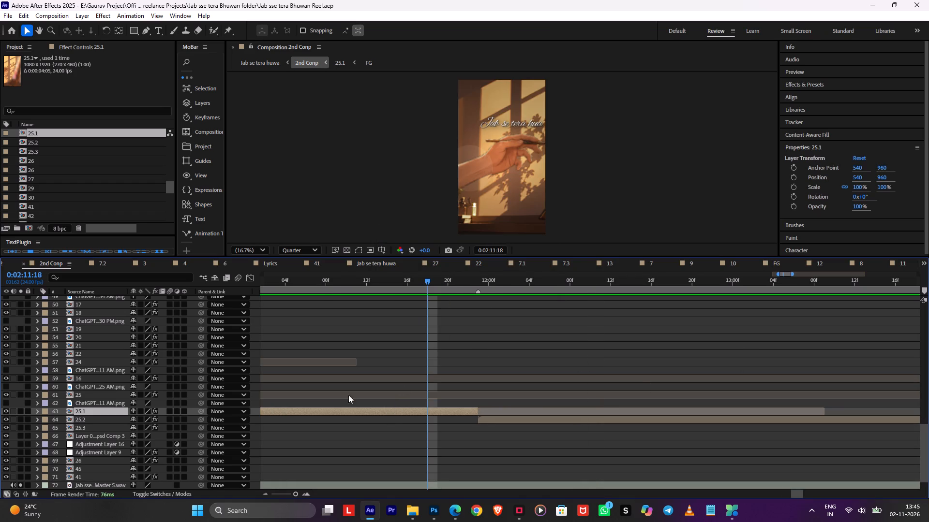
left_click(67, 44)
left_click_drag(104, 77, 75, 79)
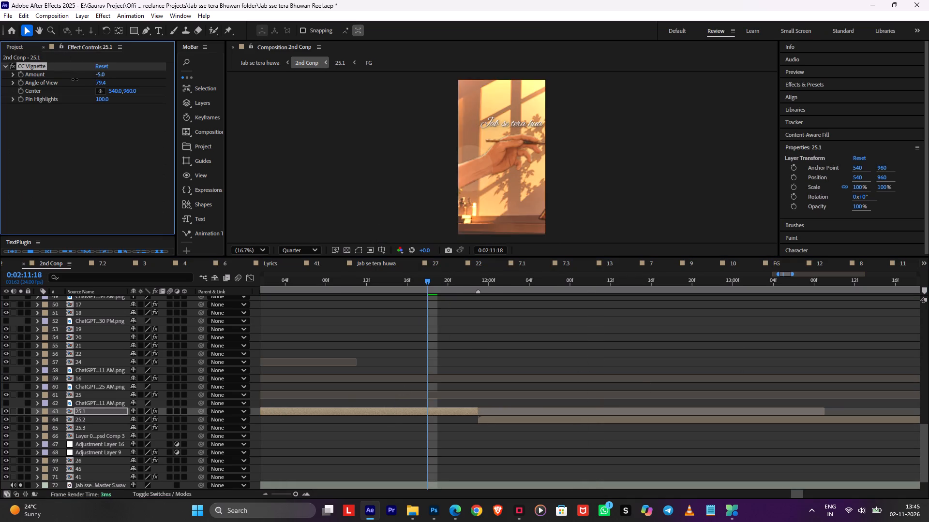
left_click_drag(75, 79, 92, 76)
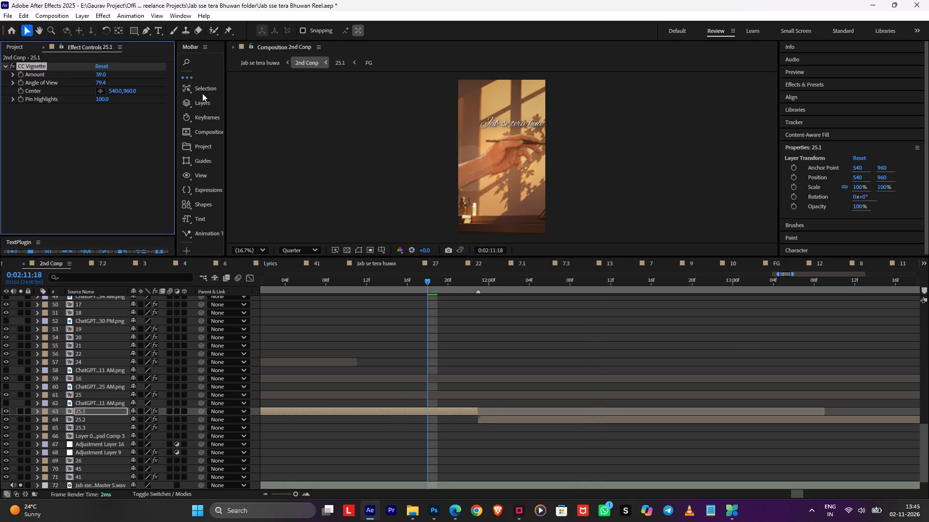
scroll(523, 155, "up", 1)
scroll(519, 167, "down", 1)
left_click_drag(417, 283, 332, 291)
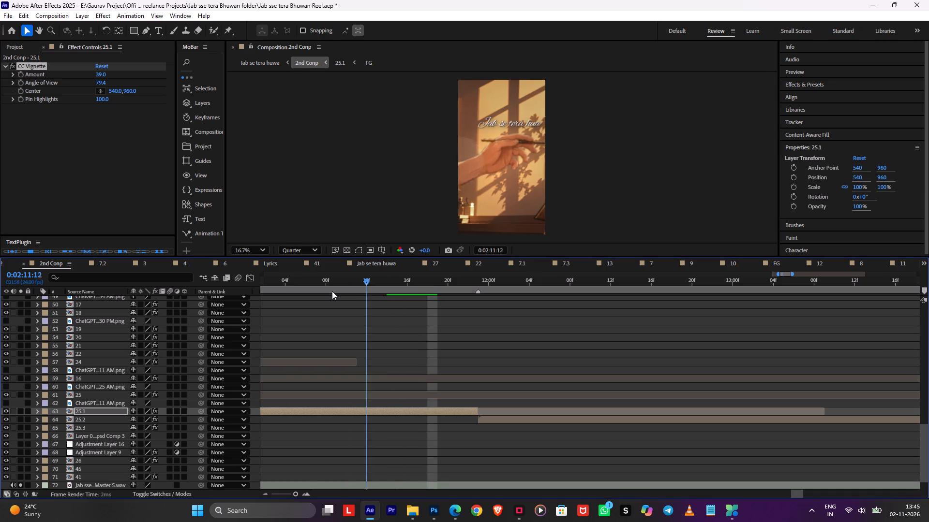
left_click_drag(332, 291, 278, 307)
key("space")
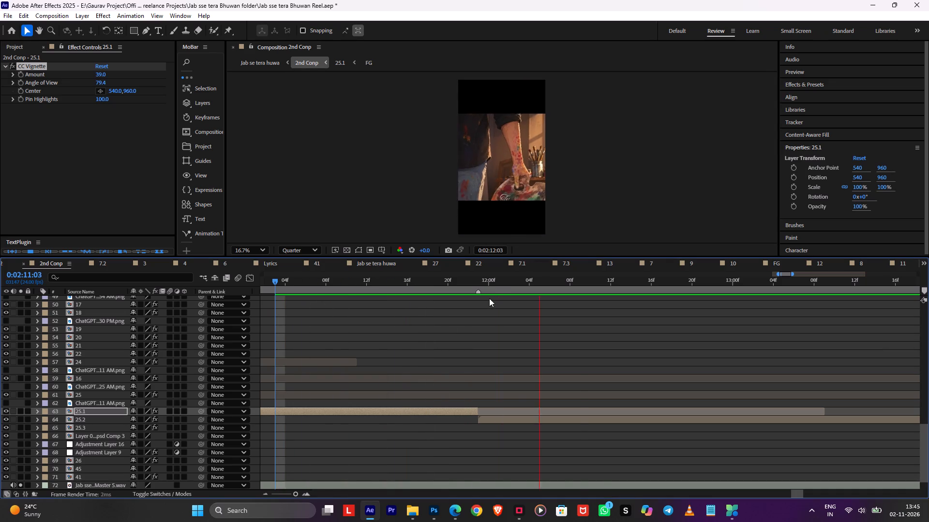
Open composition 25.2 at 0:02:11:23 and set its size to 1080 × 1920 px.
left_click_drag(498, 279, 481, 285)
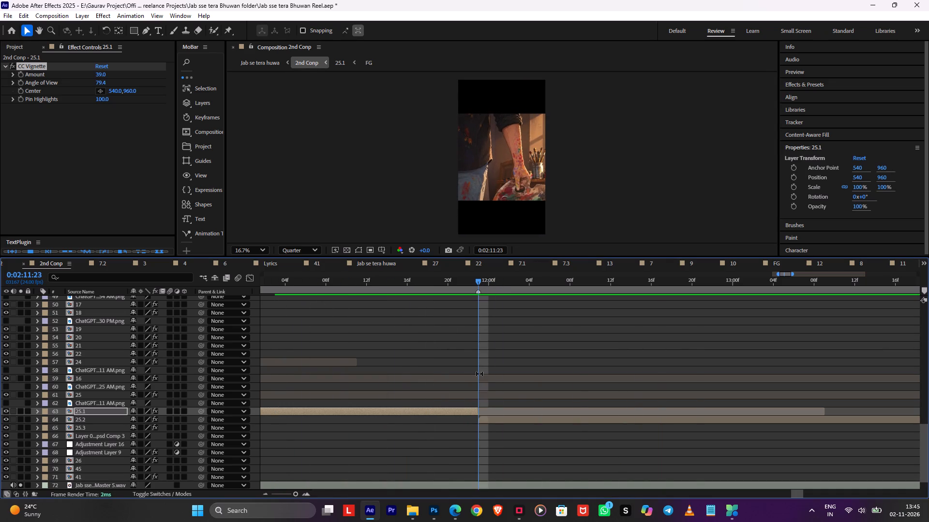
left_click(477, 425)
double_click(478, 422)
left_click(400, 406)
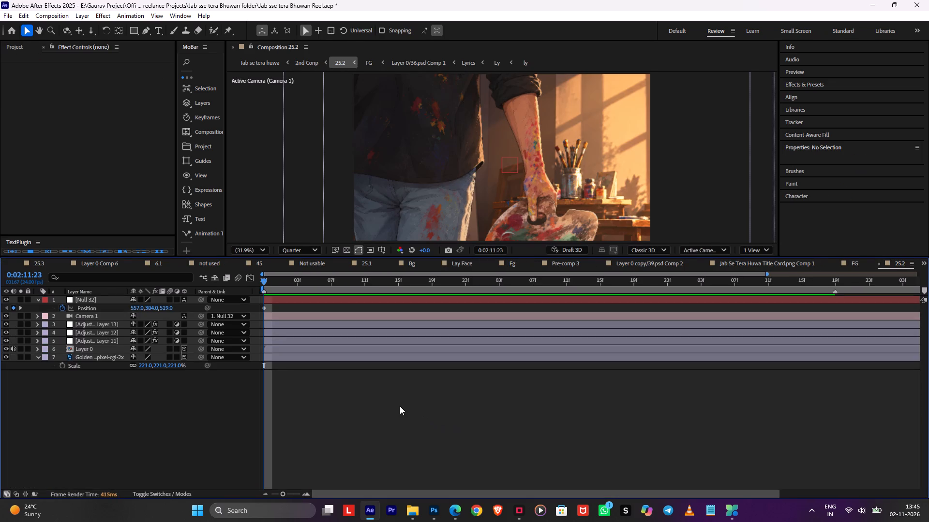
scroll(561, 129, "down", 1)
key("ctrl+k")
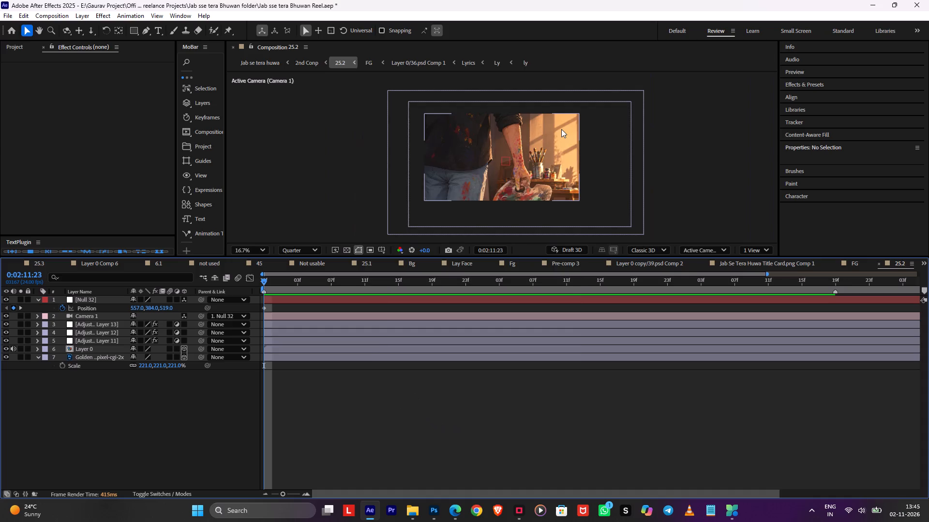
left_click(401, 195)
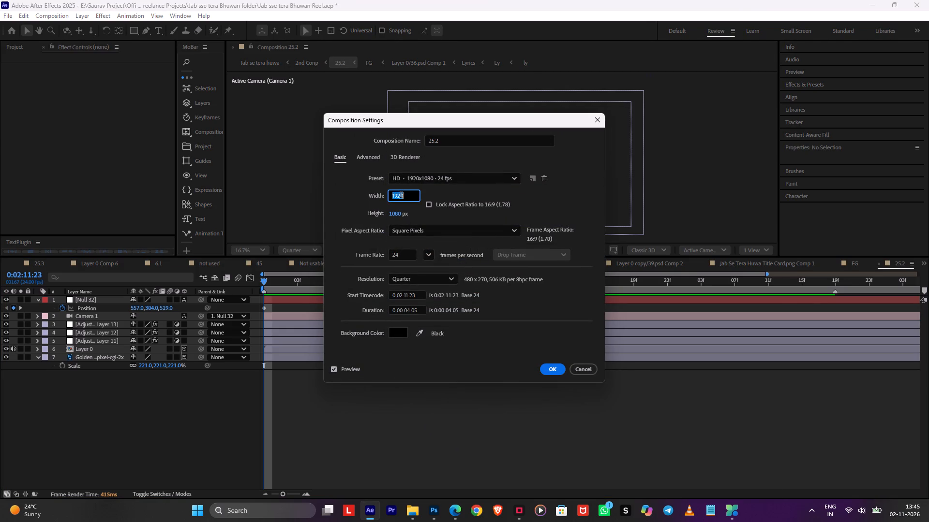
key("1")
key("0")
key("8")
key("0")
left_click(395, 213)
type("1920")
left_click(559, 373)
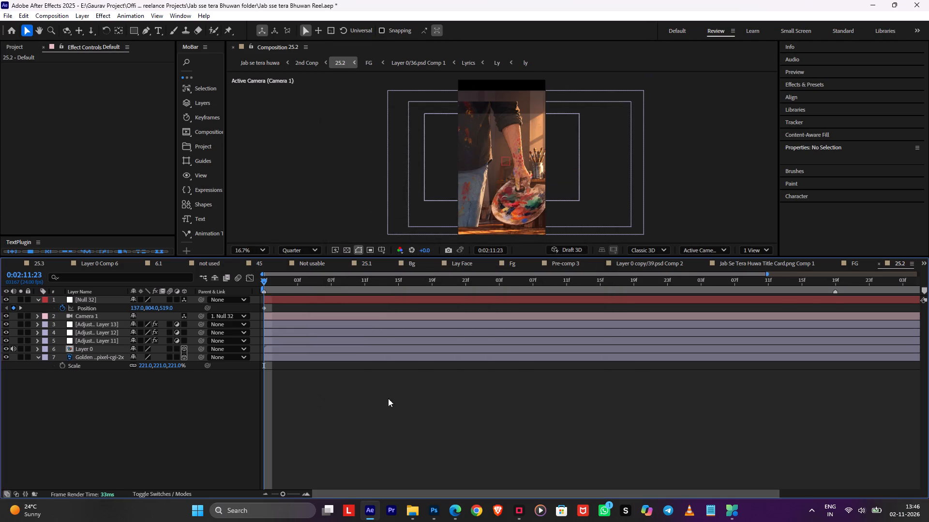
Open Layer 0/36.psd Comp 1, nested inside the FG precomp of 25.2.
left_click(335, 400)
double_click(303, 346)
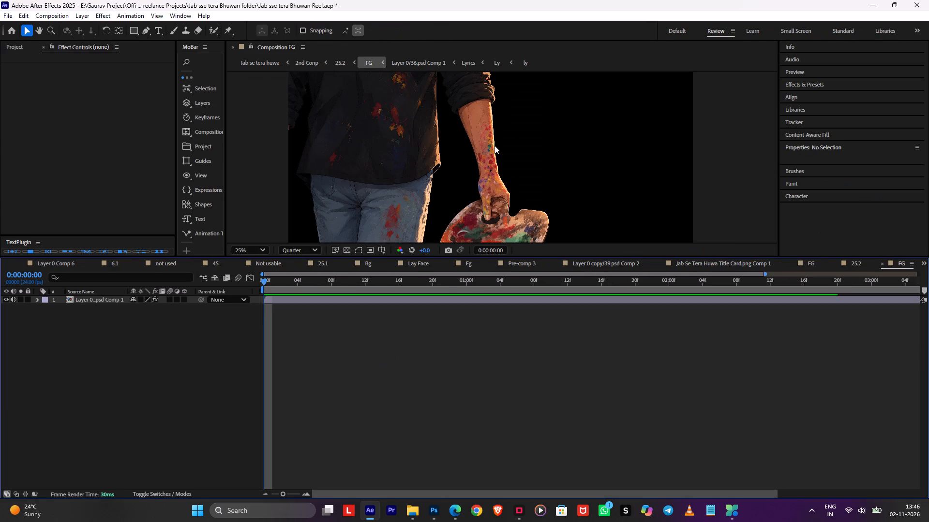
scroll(494, 145, "down", 1)
double_click(326, 299)
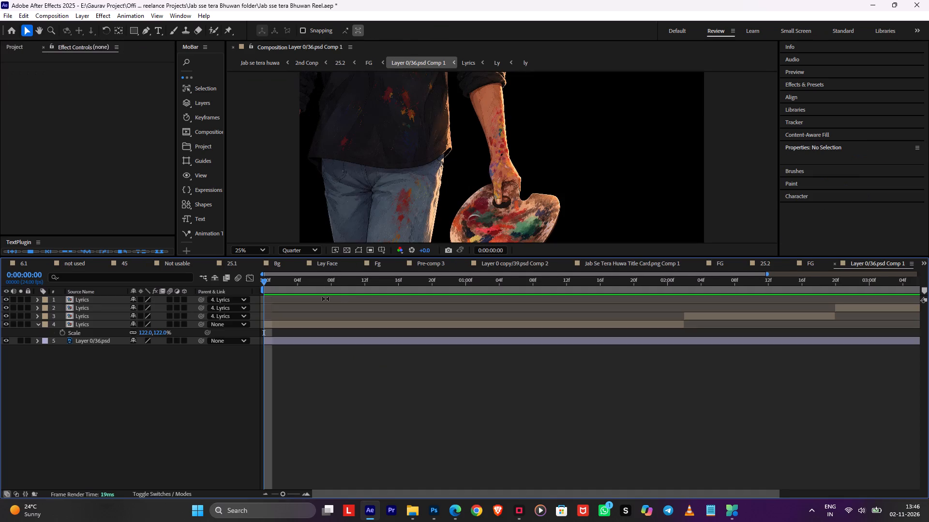
scroll(460, 182, "down", 1)
left_click(317, 347)
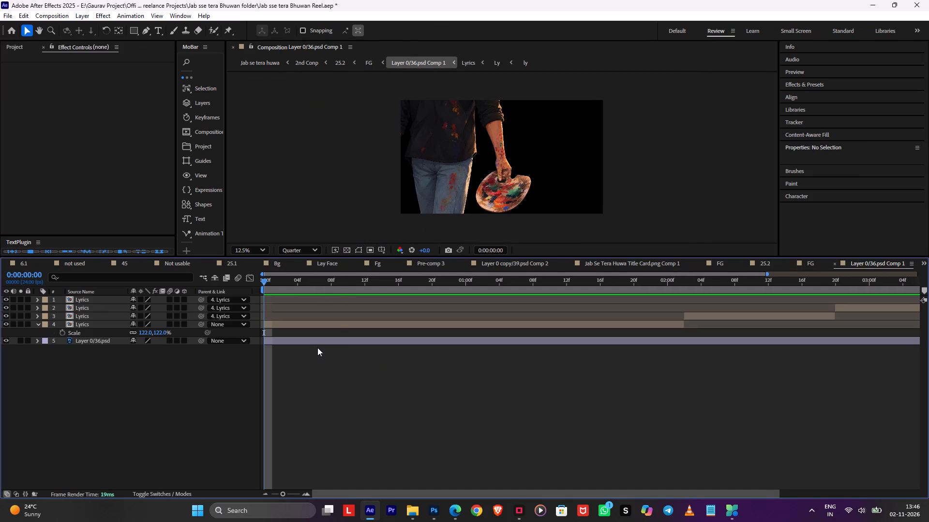
left_click_drag(343, 282, 239, 298)
Set the size of Layer 0/36.psd Comp 1 to 1080 × 1920 px.
key("ctrl+k")
left_click(397, 195)
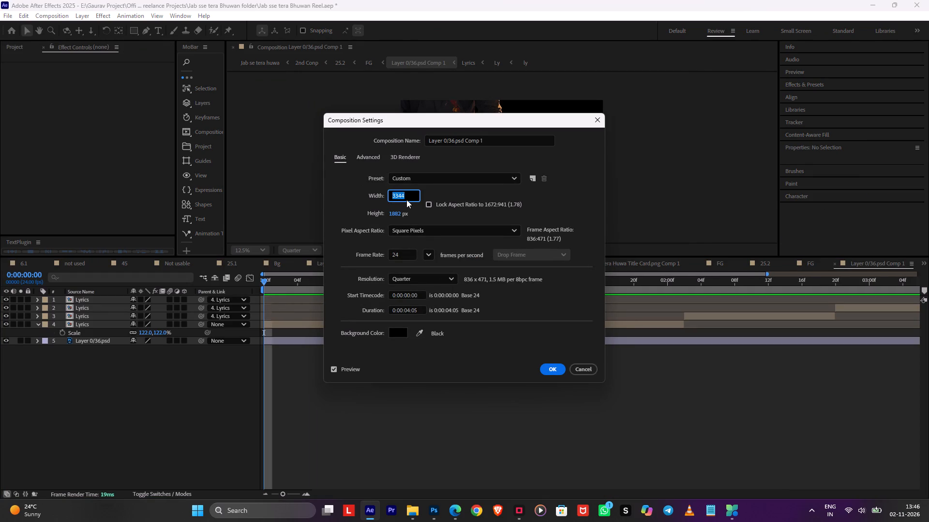
type("192")
key("BackSpace")
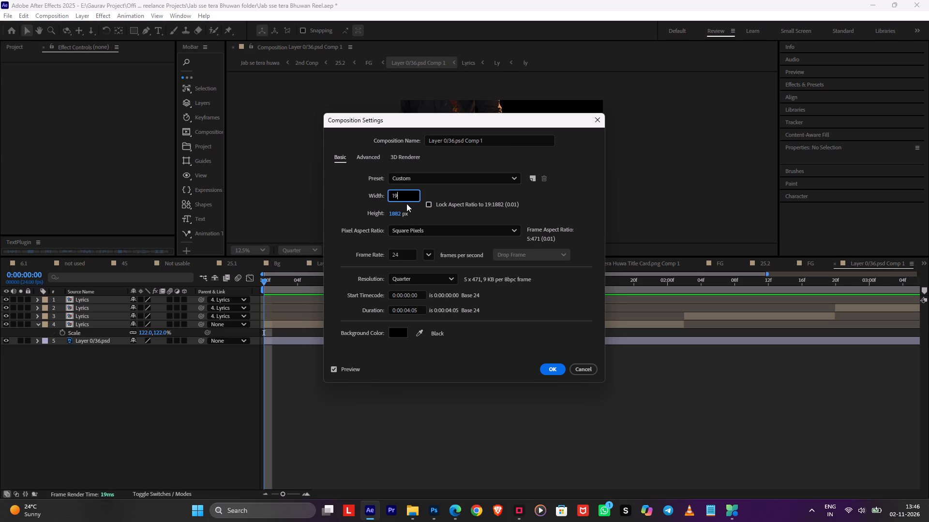
key("BackSpace")
key("BackSpace")
type("10")
key("8")
key("0")
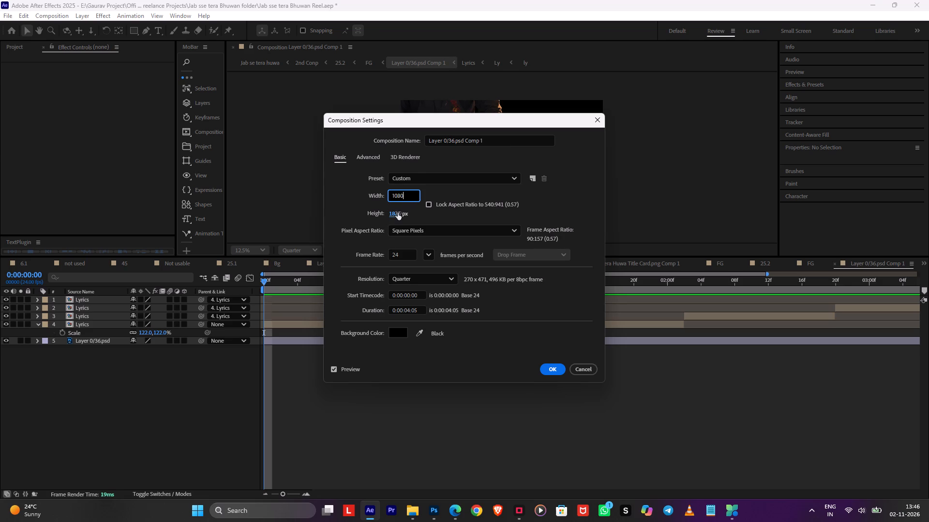
left_click(398, 213)
type("19")
type("20")
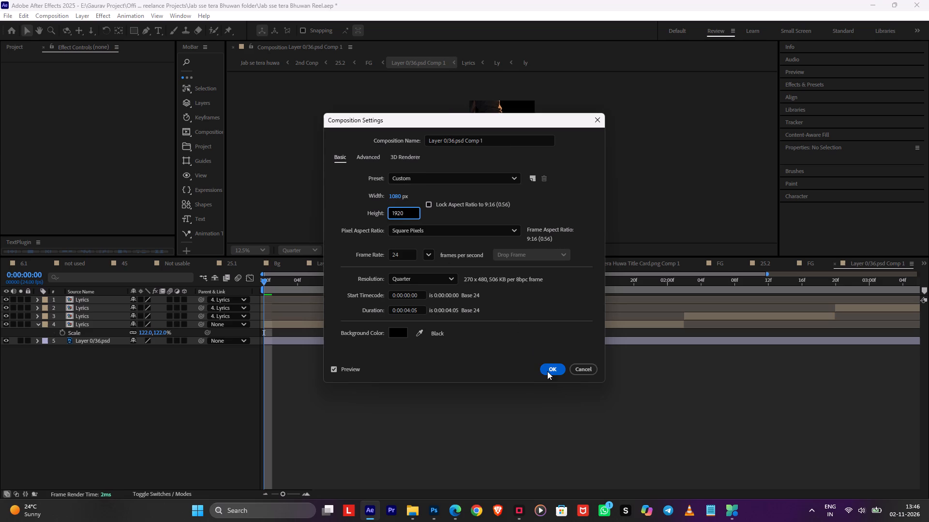
left_click(549, 372)
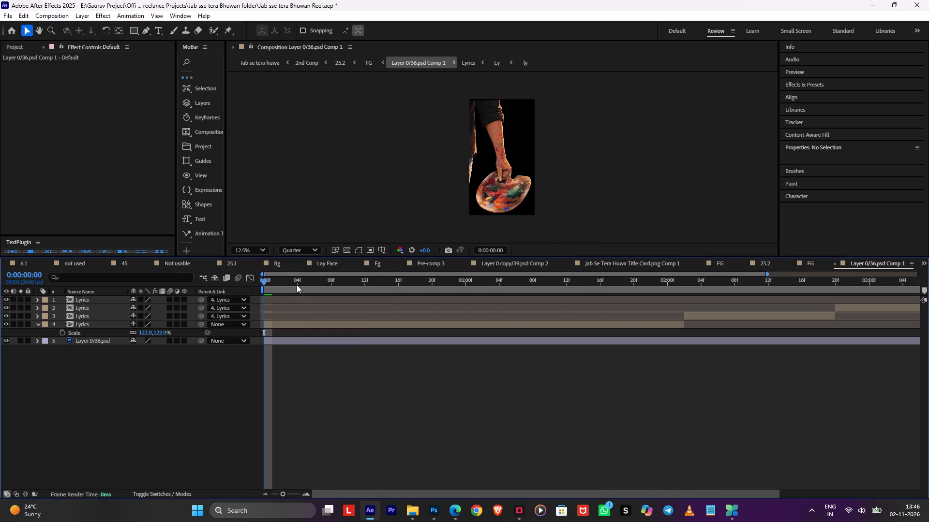
Add a null object to Layer 0/36.psd Comp 1 with the time at 0:00:00:00, and save the project.
left_click_drag(299, 282, 255, 298)
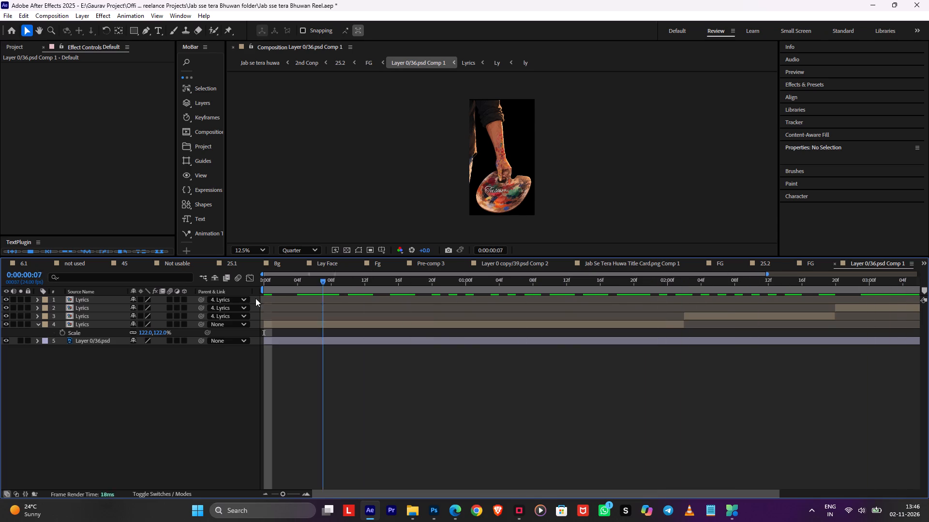
left_click_drag(255, 298, 0, 305)
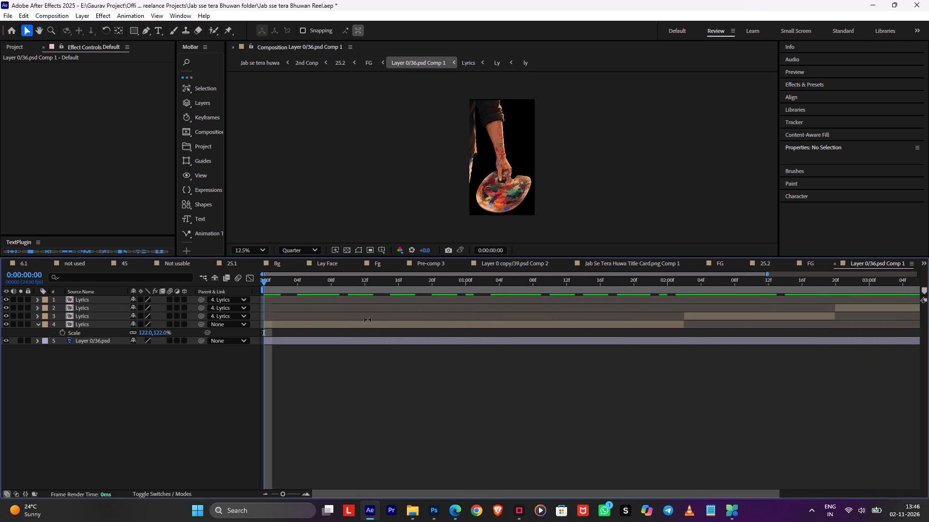
key("ctrl+alt+shift+y")
key("ctrl+s")
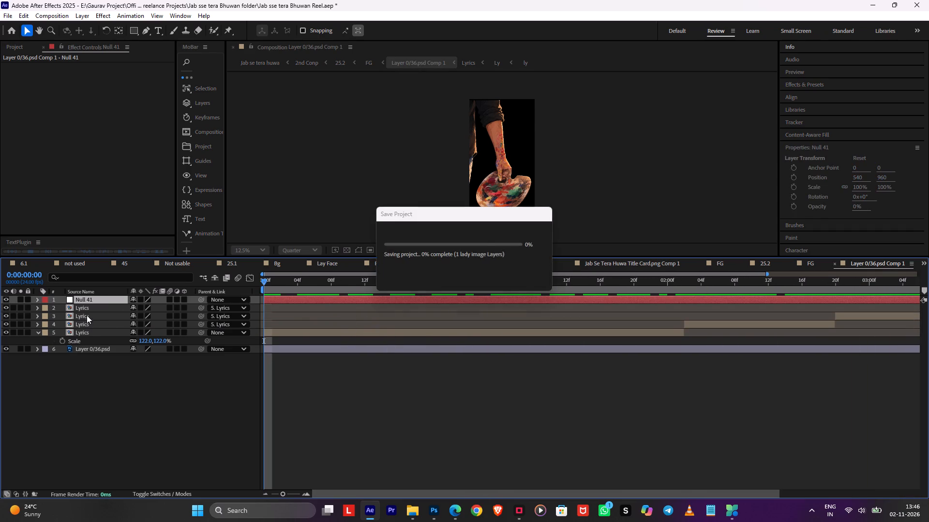
Parent the four Lyrics layers and Layer 0/36.psd to Null 41.
key("ctrl+a")
key("ctrl+a")
left_click(89, 301, "ctrl")
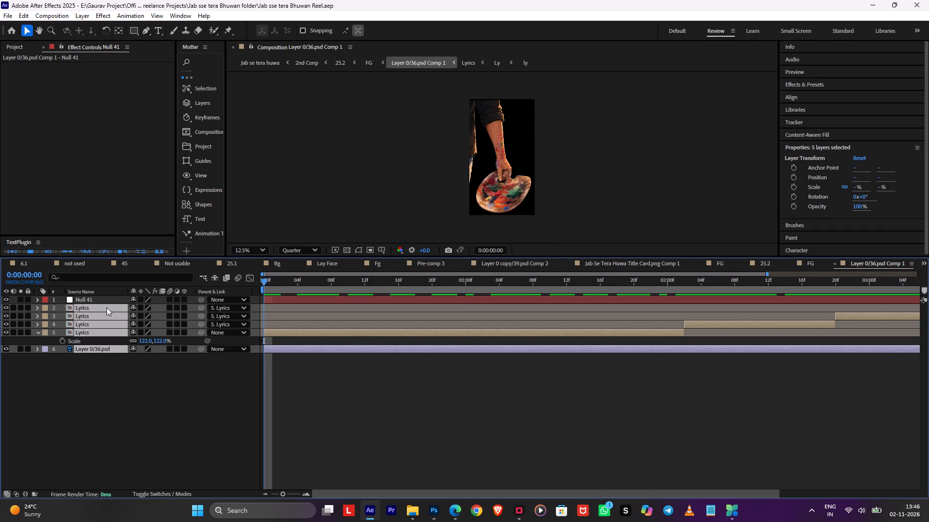
left_click_drag(199, 307, 190, 301)
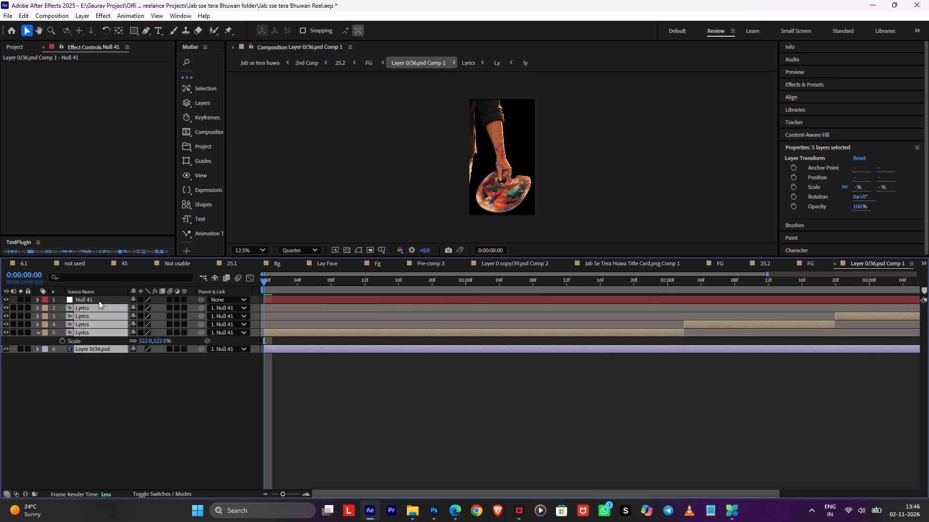
Scale Null 41 to 102%.
left_click(98, 301)
key("s")
left_click(154, 305)
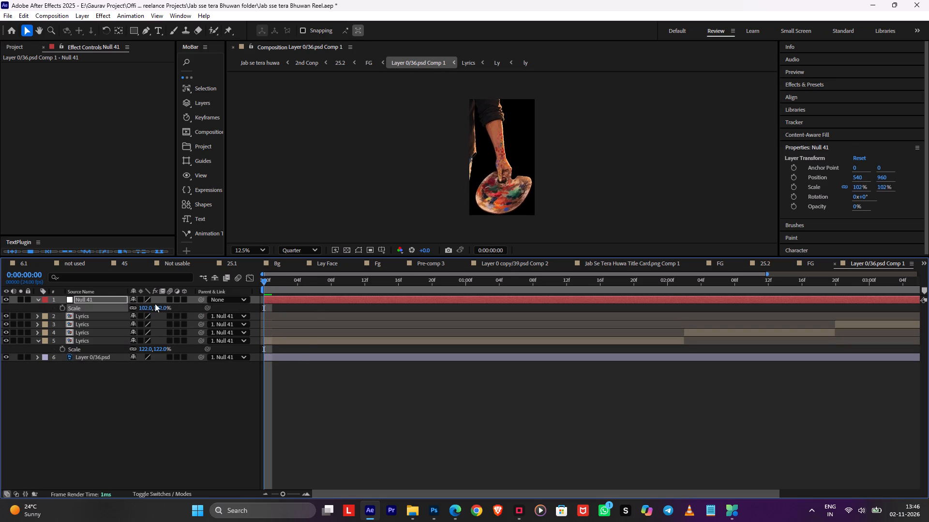
left_click(297, 353)
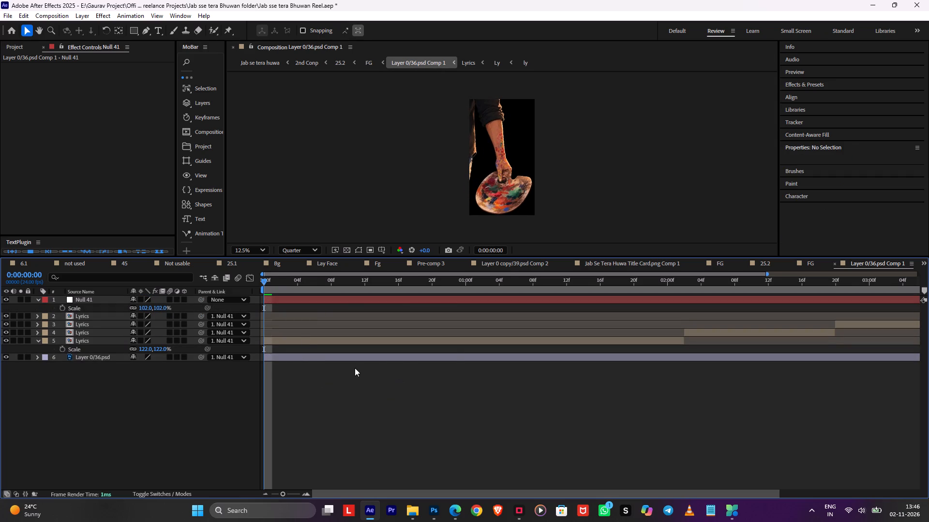
Open the parent FG precomp and save the project, keeping the time at 0:00:00:00.
key("Tab")
left_click(283, 364)
key("ctrl+s")
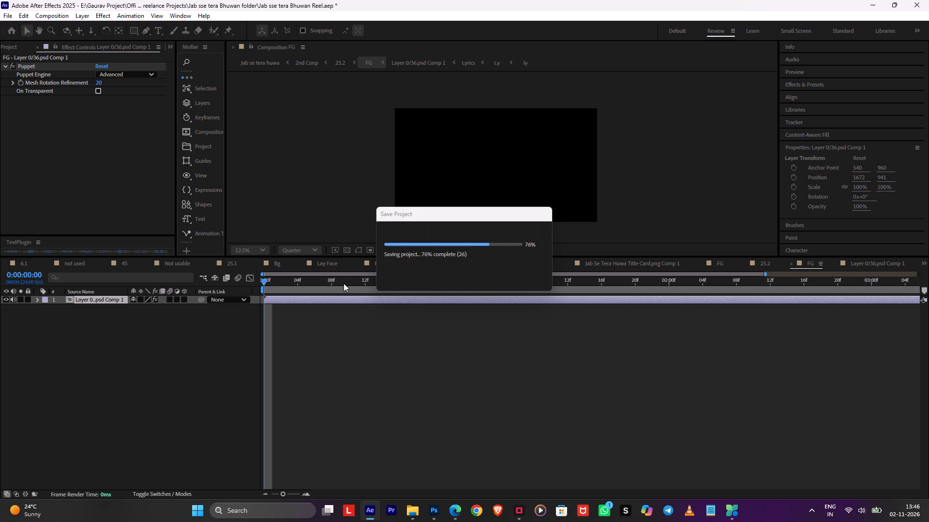
left_click_drag(344, 283, 234, 295)
left_click_drag(277, 288, 216, 290)
left_click_drag(296, 284, 212, 288)
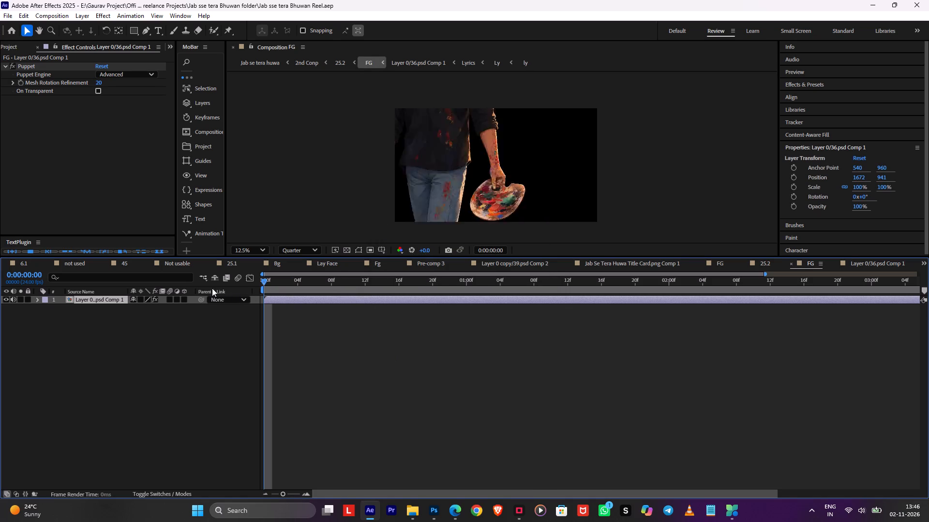
left_click_drag(212, 288, 179, 290)
Set the size of the FG composition to 1080 × 1920 px.
key("ctrl+k")
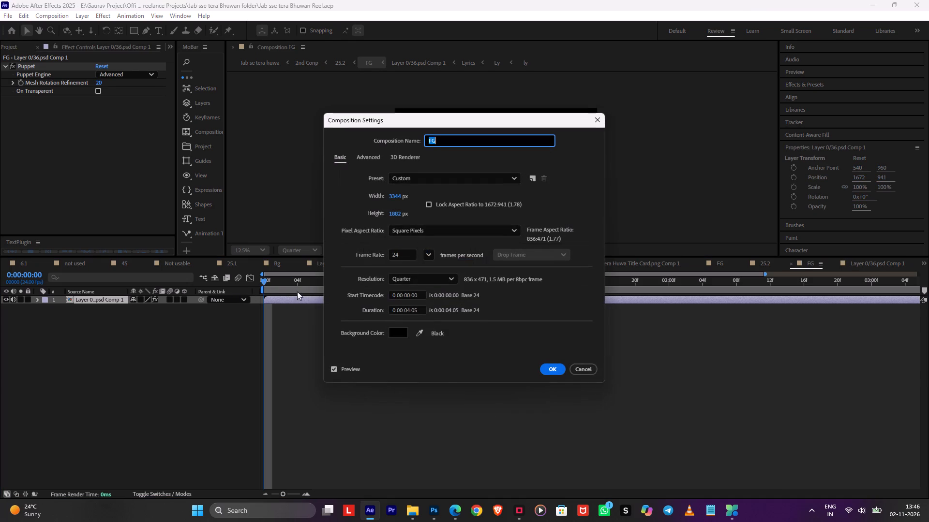
left_click(394, 196)
type("10")
key("8")
key("0")
left_click(392, 212)
key("1")
key("9")
type("20")
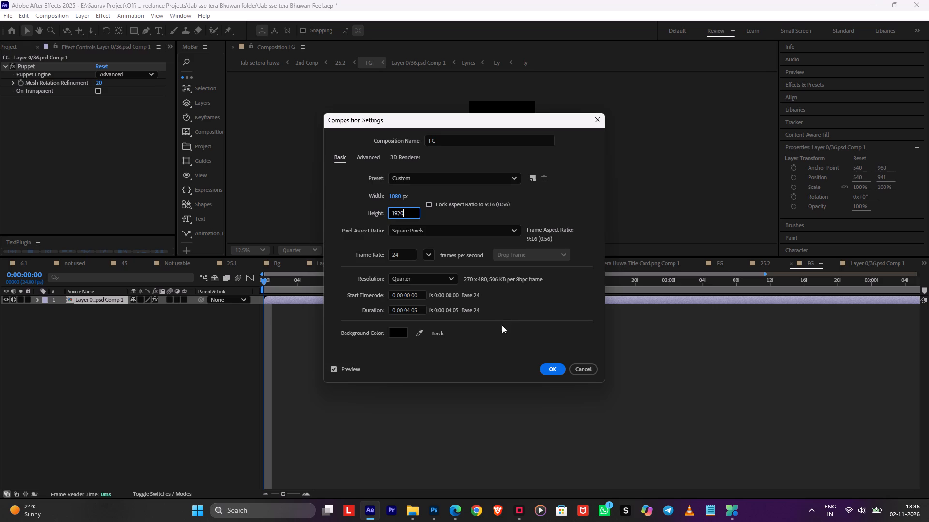
left_click(551, 370)
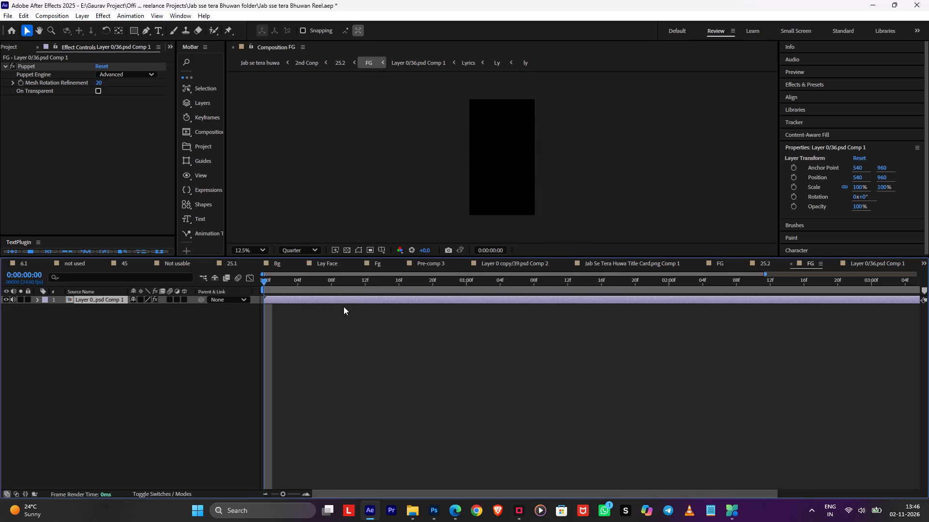
Examine FG at several times and check its nested Layer 0/36.psd Comp 1 to find why the frame is empty.
key("ctrl+Tab")
left_click(345, 298)
left_click(372, 281)
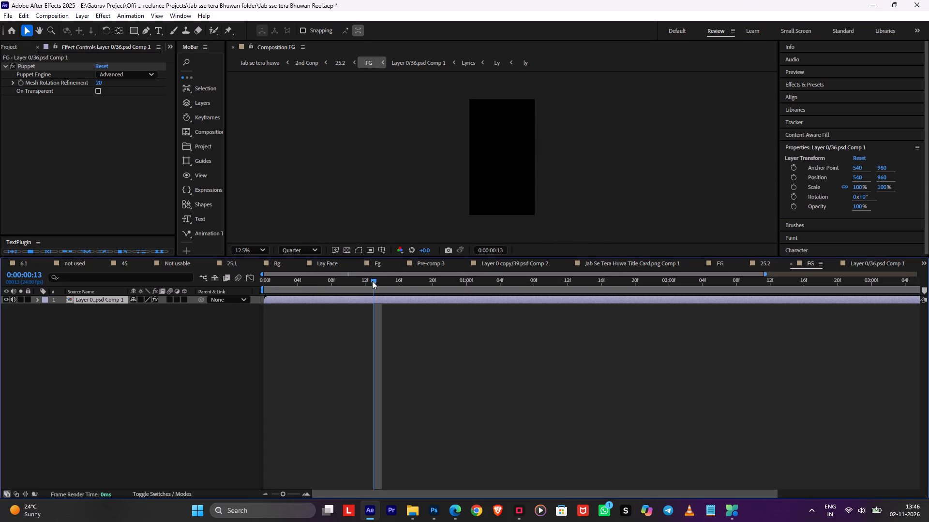
left_click_drag(372, 281, 502, 281)
scroll(549, 187, "down", 2)
scroll(549, 187, "up", 2)
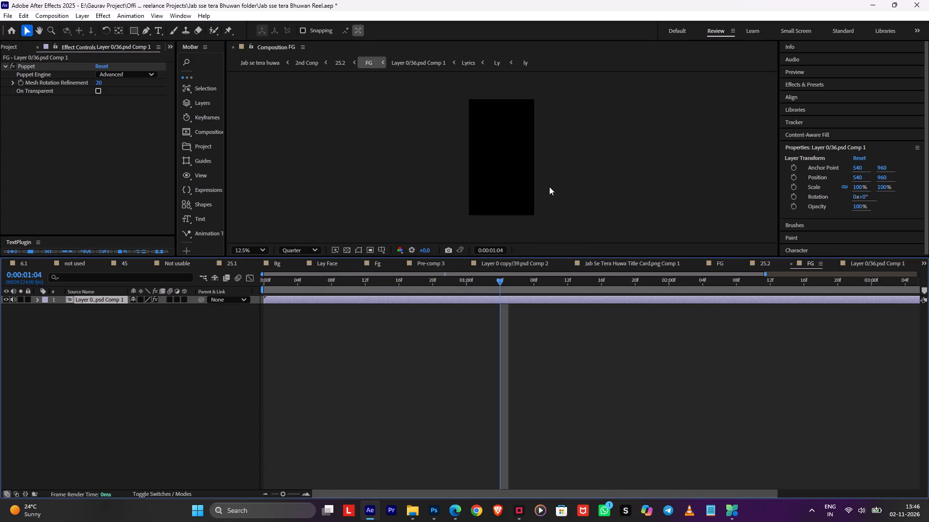
key("ctrl+Tab")
left_click(359, 251)
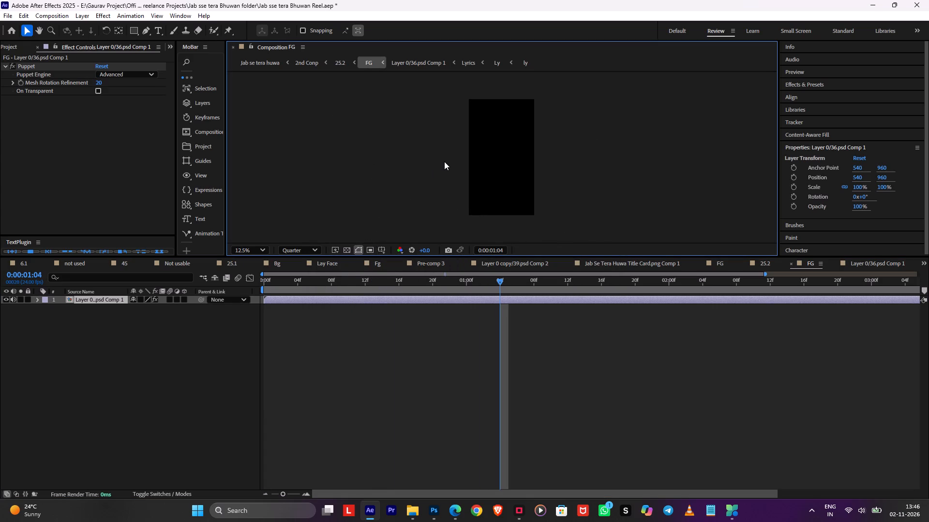
scroll(446, 161, "down", 1)
scroll(446, 161, "up", 1)
double_click(391, 302)
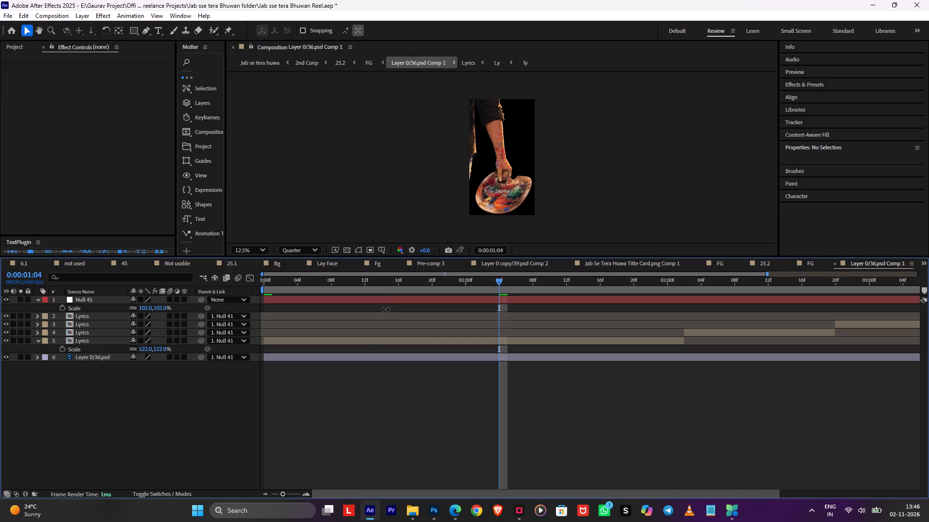
key("Tab")
left_click(296, 361)
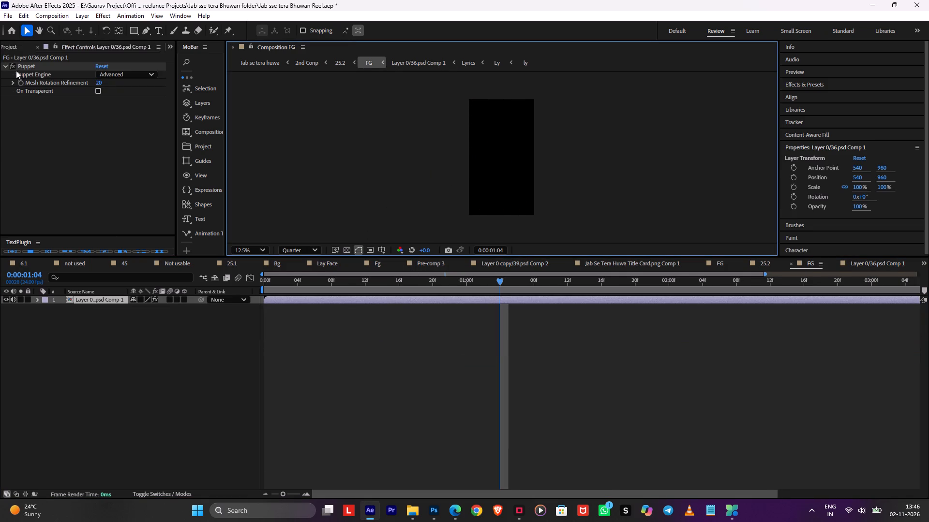
Delete the Puppet effect from the Layer 0/36.psd Comp 1 layer in FG.
left_click(13, 66)
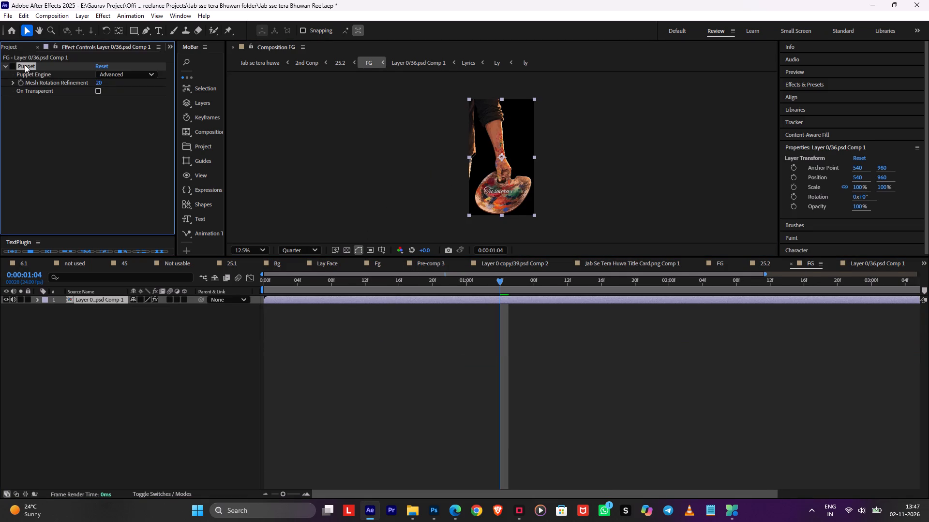
left_click(25, 65)
key("Delete")
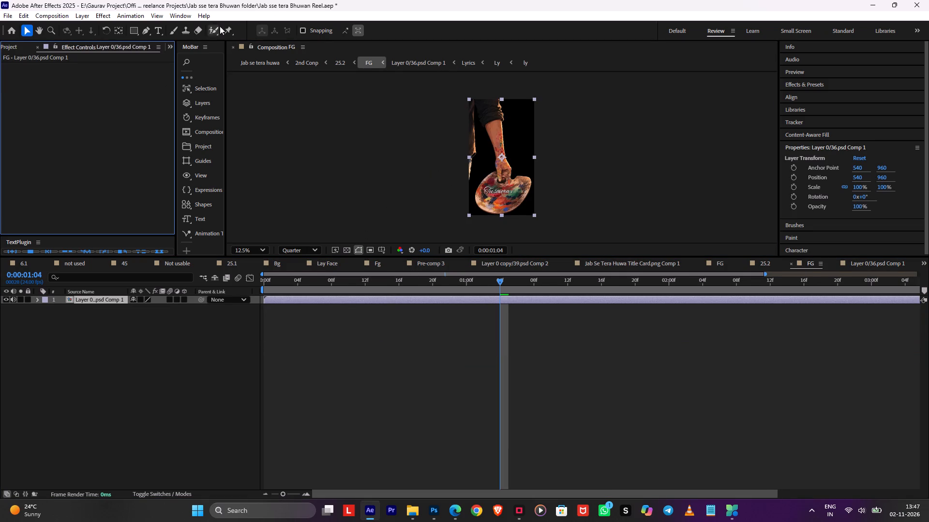
Place four new puppet pins on the layer: wrist, upper sleeve, top of the shirt edge and lower body edge.
left_click(223, 33)
left_click(229, 29)
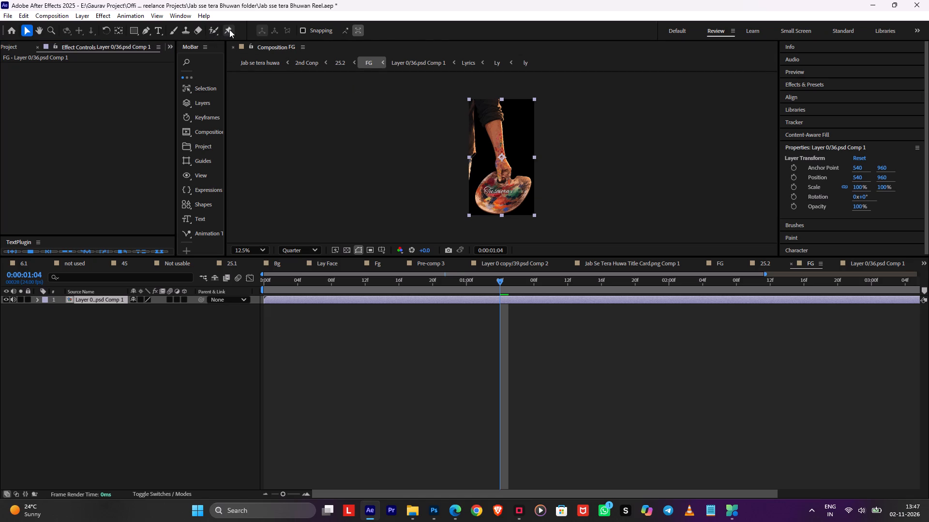
scroll(494, 142, "up", 1)
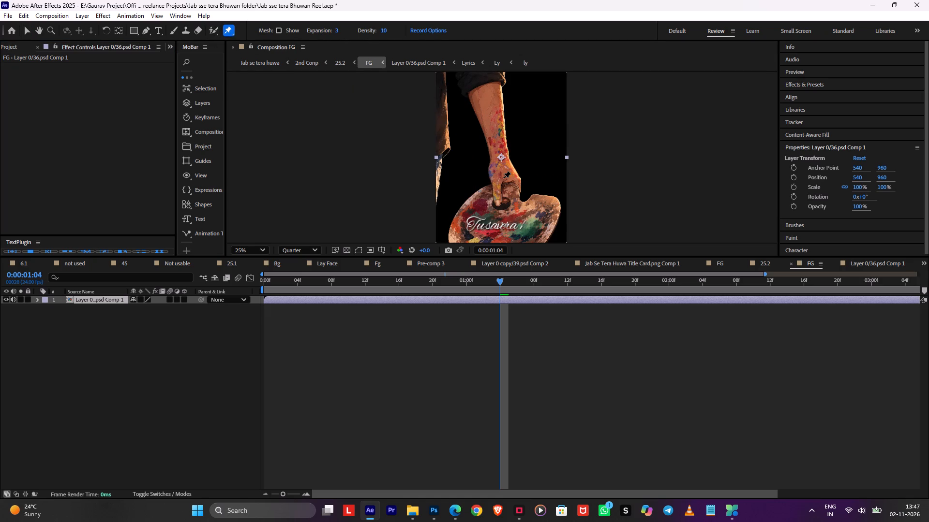
left_click(501, 158)
scroll(500, 130, "down", 1)
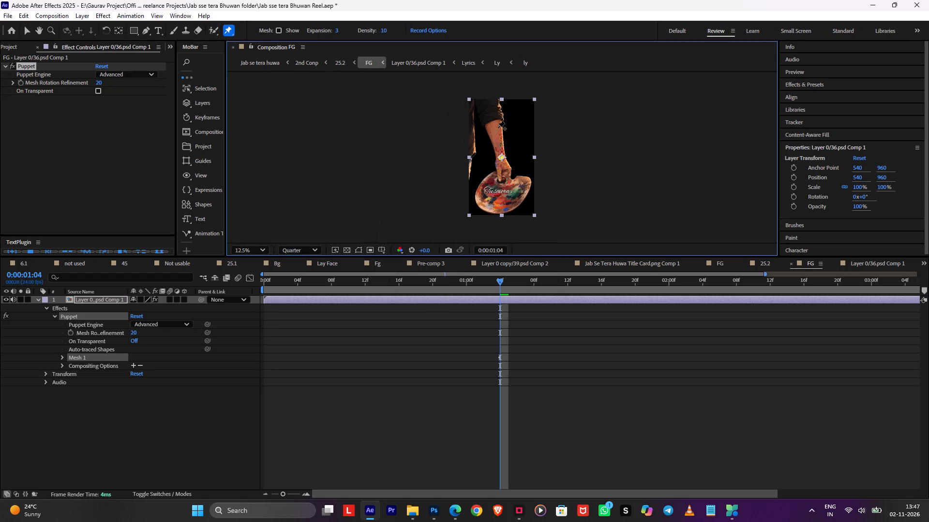
left_click(492, 101)
left_click(468, 102)
left_click(471, 105)
left_click(469, 173)
left_click_drag(503, 154, 507, 153)
key("ctrl+z")
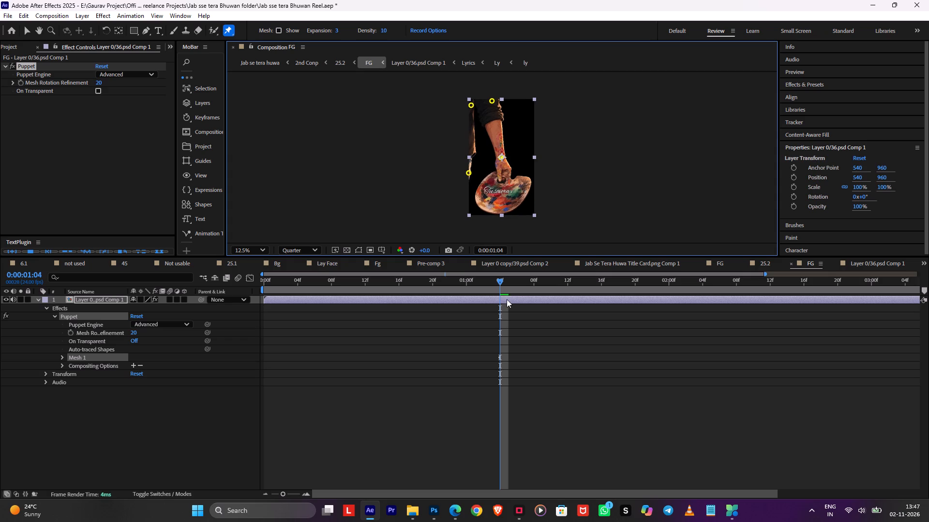
Reveal the four puppet pin keyframes and move them all to 0:00:00:00.
key("u")
left_click_drag(541, 331, 427, 422)
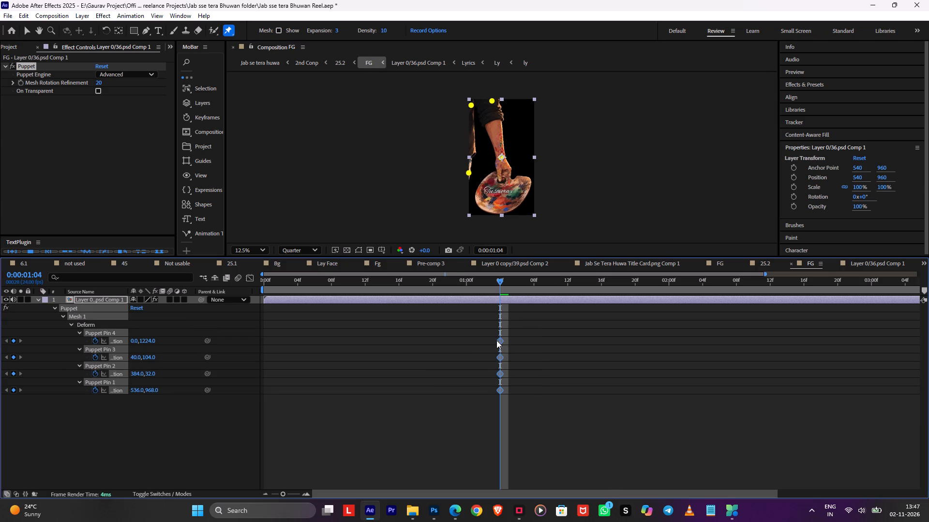
left_click_drag(499, 341, 271, 344)
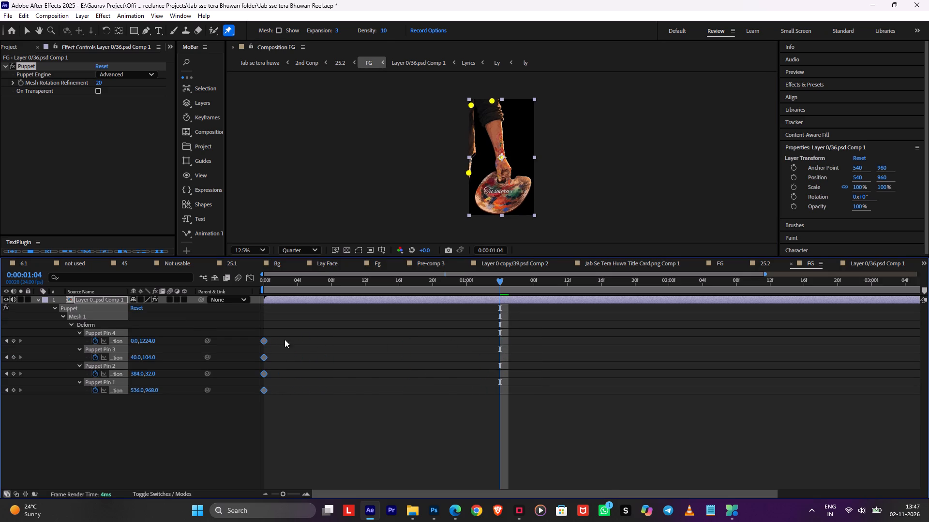
At 0:00:02:00, shift the wrist's Puppet Pin 1 sideways to position 600, 960 so the palette swings outward.
left_click_drag(561, 287, 666, 286)
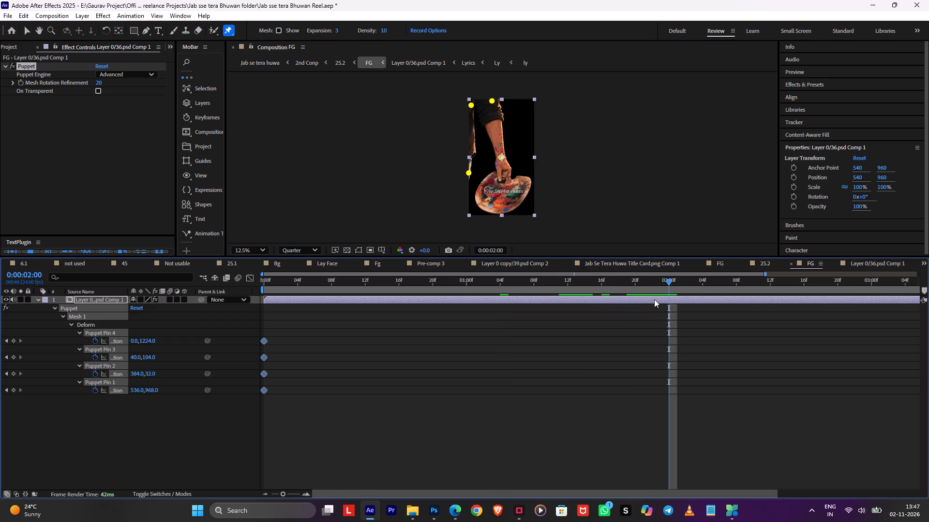
left_click(563, 393)
left_click_drag(500, 158, 505, 157)
key("ctrl+z")
left_click(501, 158)
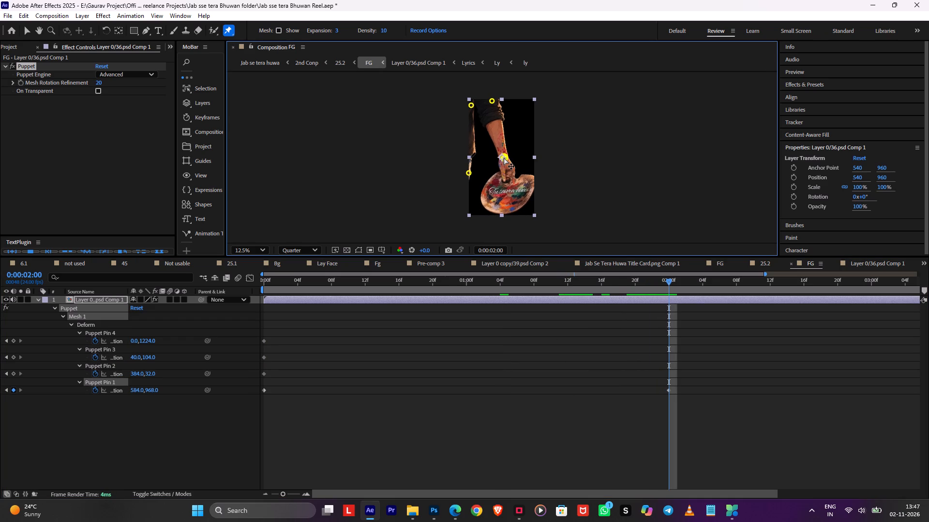
scroll(617, 335, "down", 1, "alt")
Move Puppet Pin 1's second position keyframe to 0:00:03:00.
left_click_drag(693, 283, 751, 288)
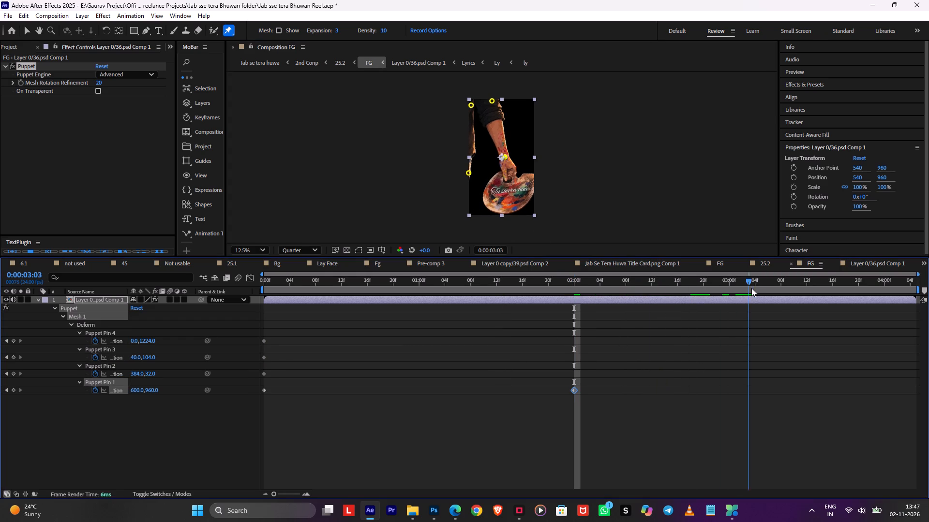
left_click_drag(751, 288, 729, 297)
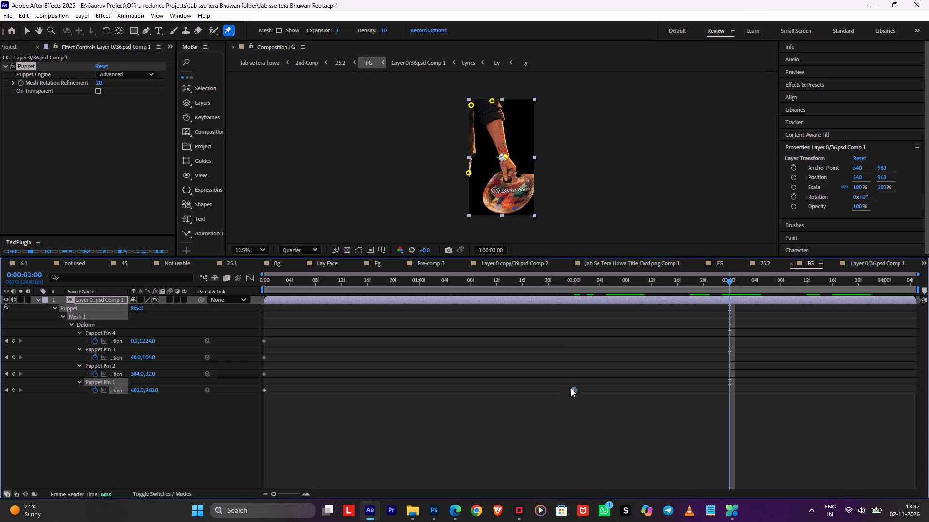
left_click_drag(575, 391, 721, 398)
Apply Easy Ease to both Puppet Pin 1 position keyframes.
left_click_drag(756, 383, 272, 426)
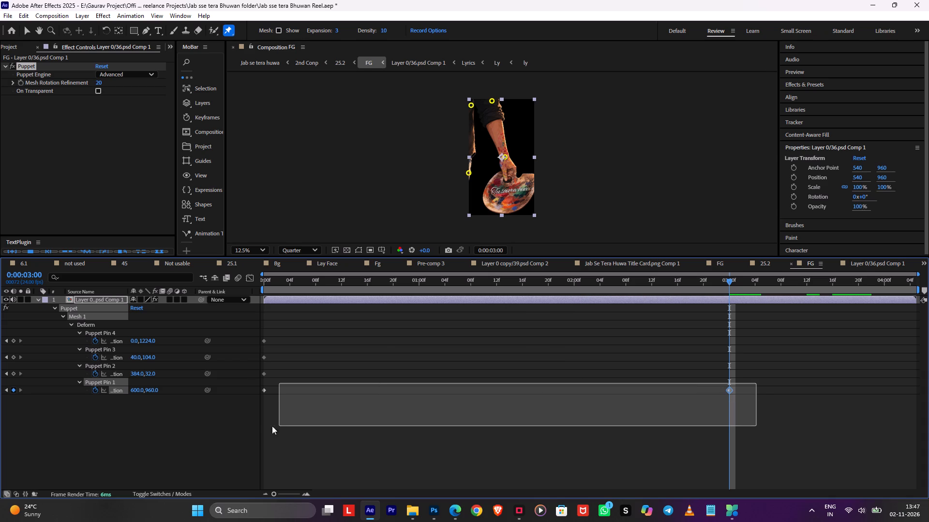
left_click_drag(272, 426, 233, 430)
key("F9")
left_click(326, 374)
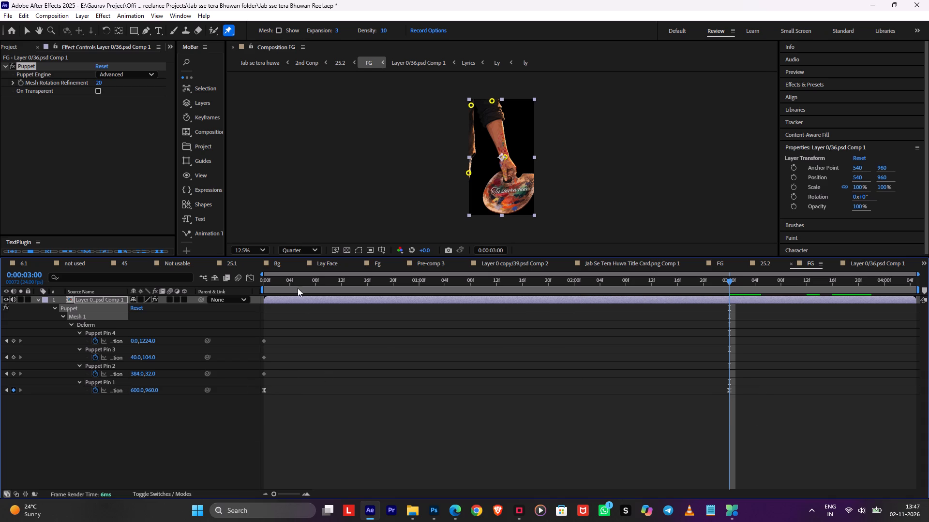
Add the expression loopOut('pingpong') to Puppet Pin 1's position.
left_click(96, 392, "alt")
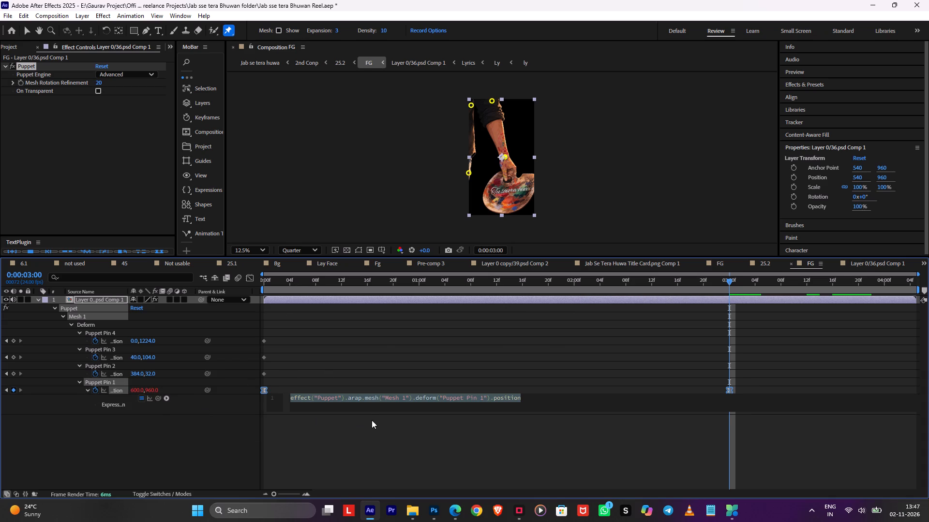
key("l")
key("o")
key("o")
double_click(322, 441)
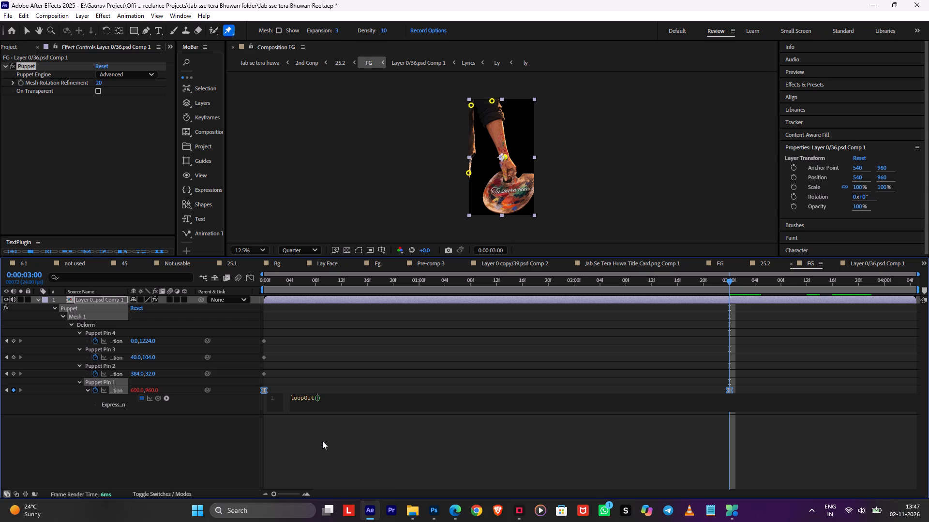
type("'p")
key("i")
double_click(332, 413)
left_click(320, 440)
Return to composition 25.2 and set the time to its start at 0:02:11:23.
key("Tab")
left_click(267, 435)
left_click_drag(524, 290, 270, 304)
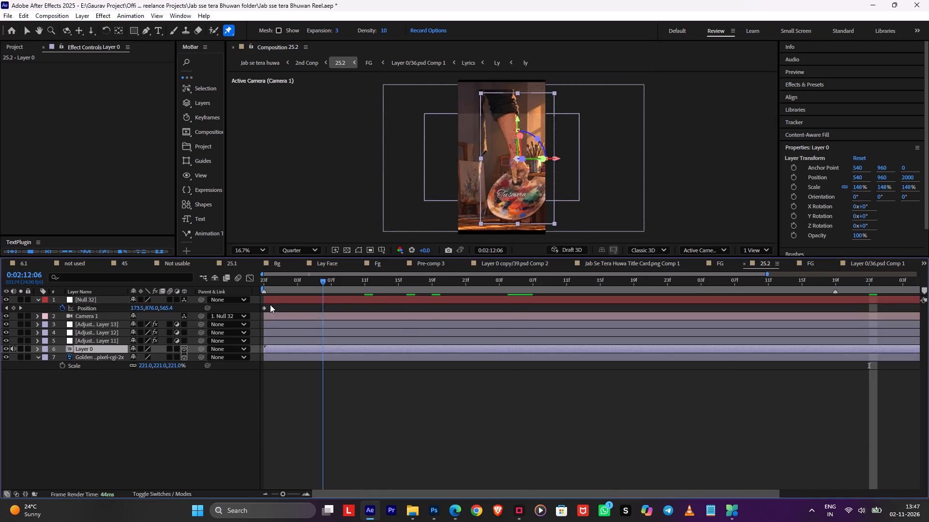
left_click_drag(270, 304, 149, 310)
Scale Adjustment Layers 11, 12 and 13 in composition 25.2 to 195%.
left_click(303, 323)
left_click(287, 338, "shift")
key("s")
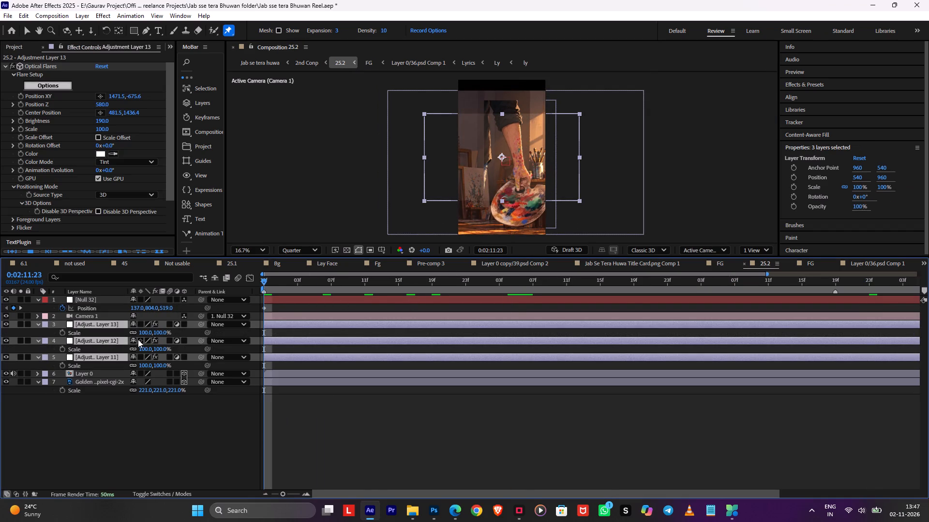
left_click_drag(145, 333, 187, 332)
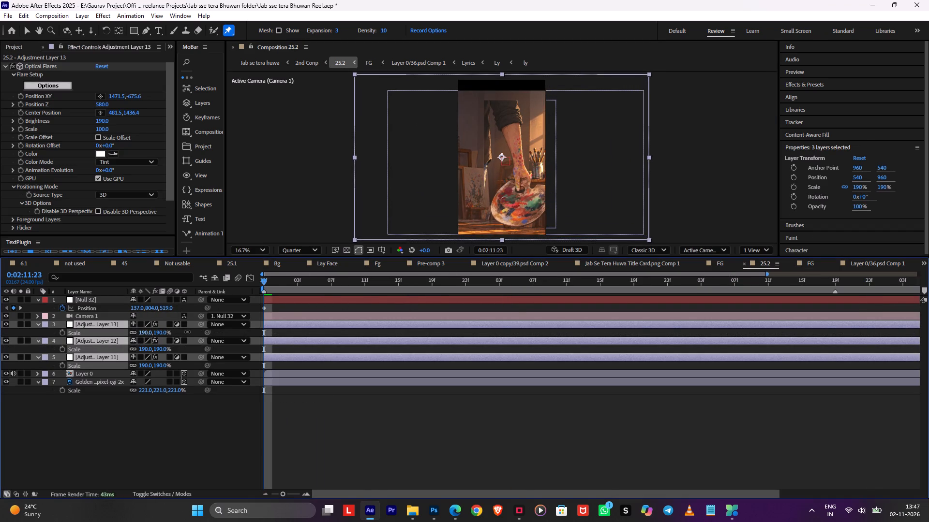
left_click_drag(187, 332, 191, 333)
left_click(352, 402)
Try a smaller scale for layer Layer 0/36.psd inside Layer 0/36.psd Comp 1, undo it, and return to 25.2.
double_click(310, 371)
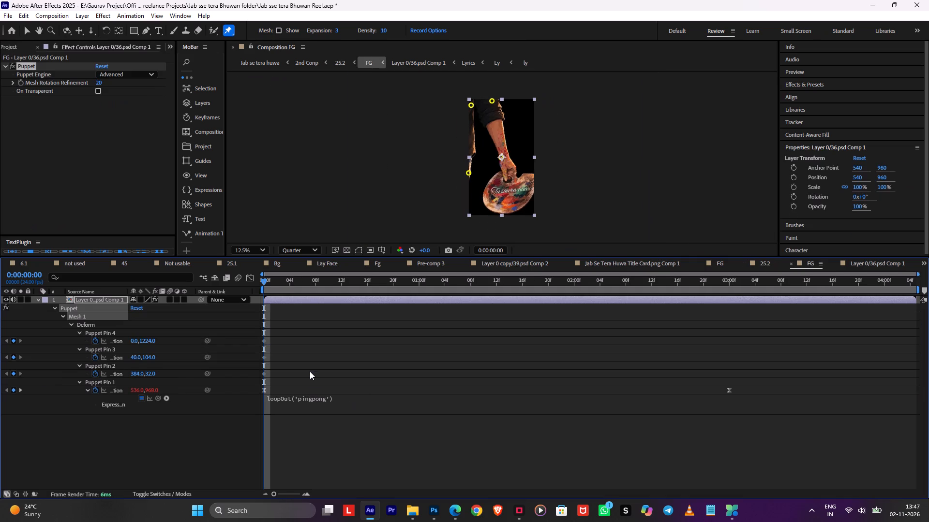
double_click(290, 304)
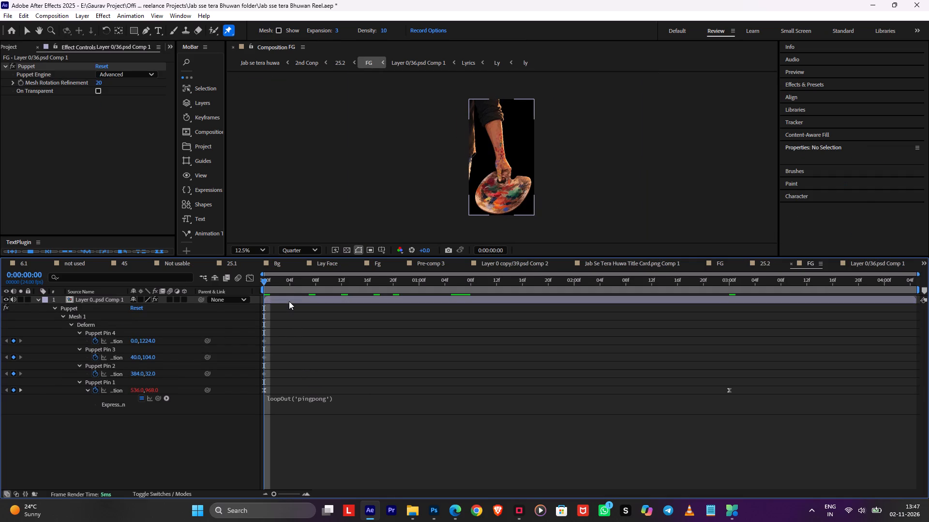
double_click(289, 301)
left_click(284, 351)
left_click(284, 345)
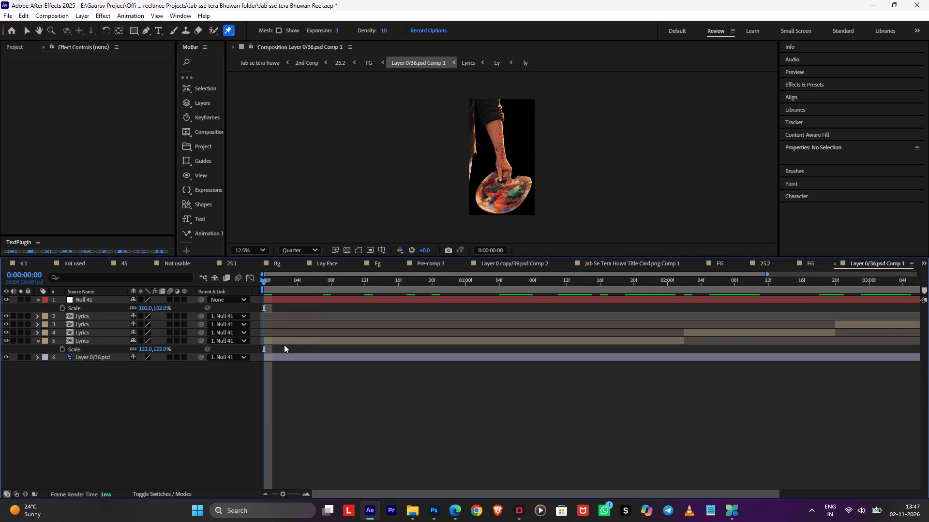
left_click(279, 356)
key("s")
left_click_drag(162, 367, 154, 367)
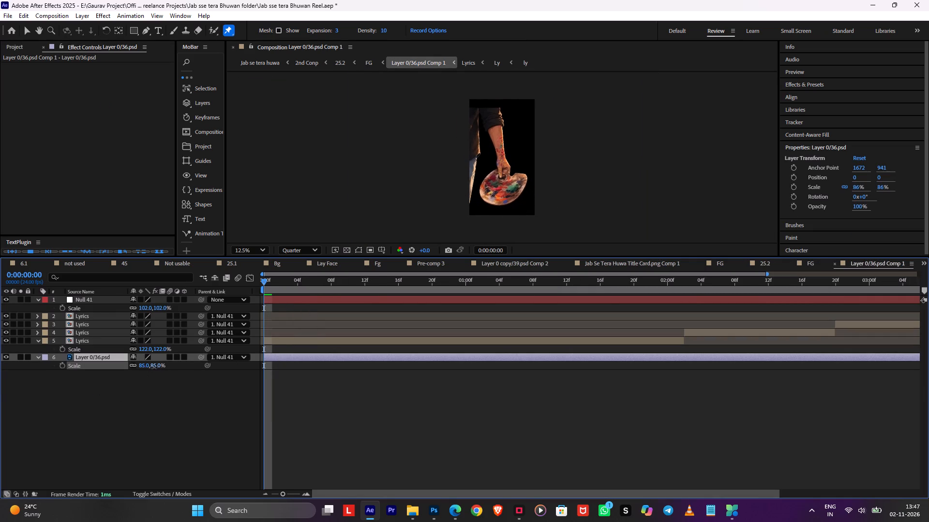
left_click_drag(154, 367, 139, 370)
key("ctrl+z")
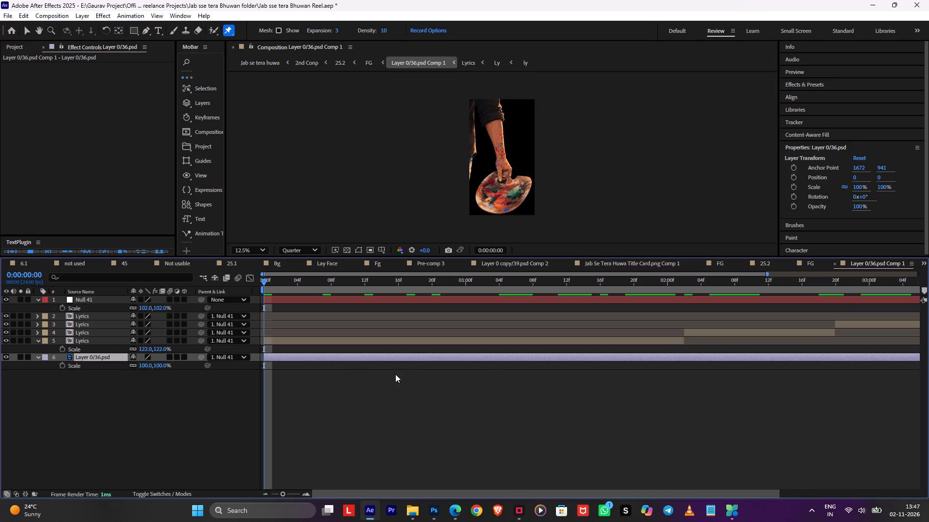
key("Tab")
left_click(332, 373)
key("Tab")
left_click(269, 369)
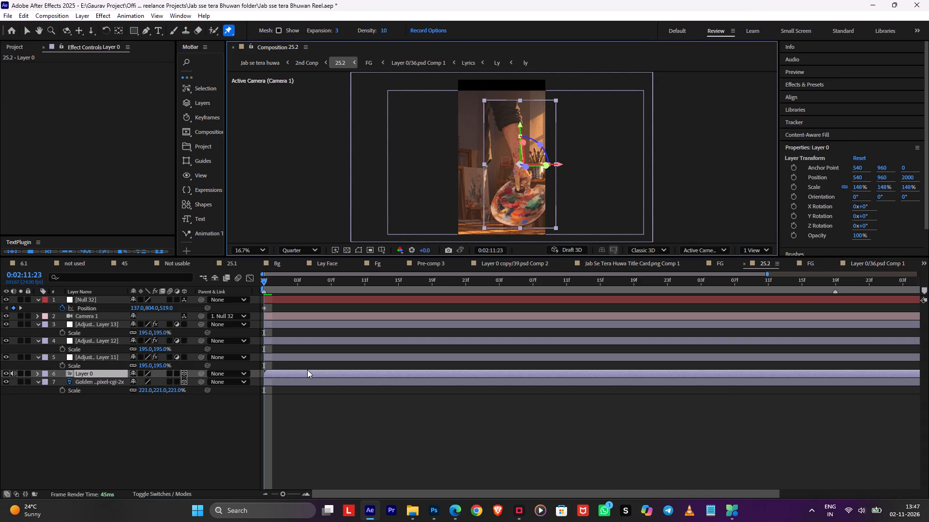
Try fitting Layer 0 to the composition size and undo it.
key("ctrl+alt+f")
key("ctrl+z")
Scale Layer 0 to 190% and move it to position 120, 720.
key("s")
left_click_drag(172, 380, 191, 381)
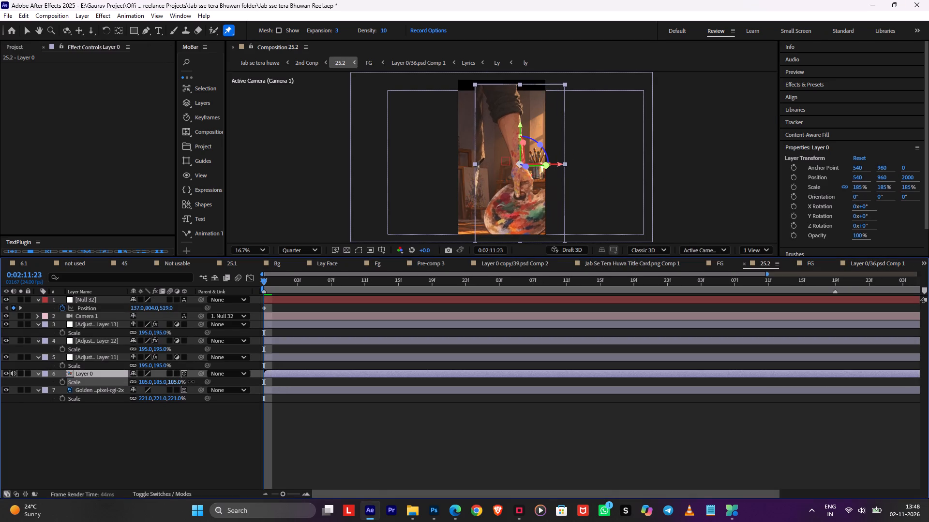
left_click_drag(191, 381, 194, 381)
key("shift+Left")
key("shift+Left")
key("shift+Left")
key("shift+Left")
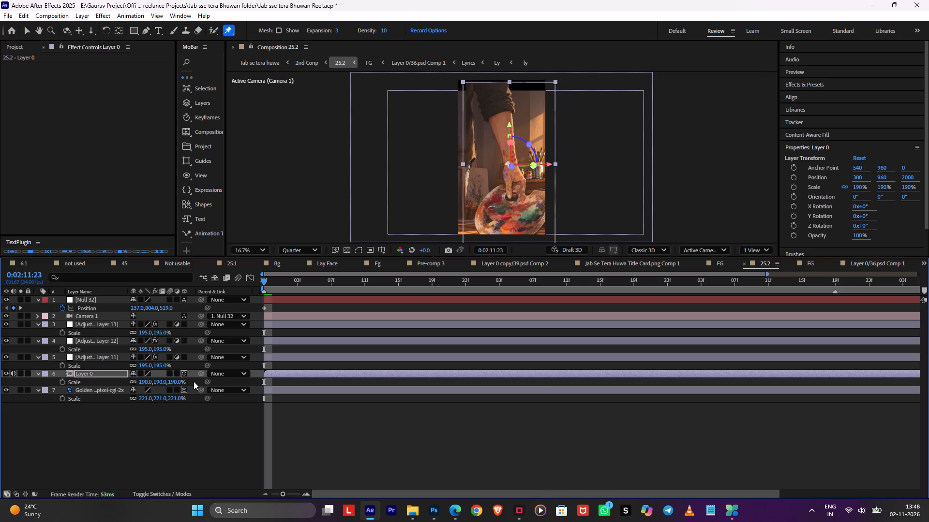
key("shift+Left")
key("shift+Left")
key("shift+Left")
key("shift+Up")
key("shift+Up")
key("shift+Up")
key("shift+Up")
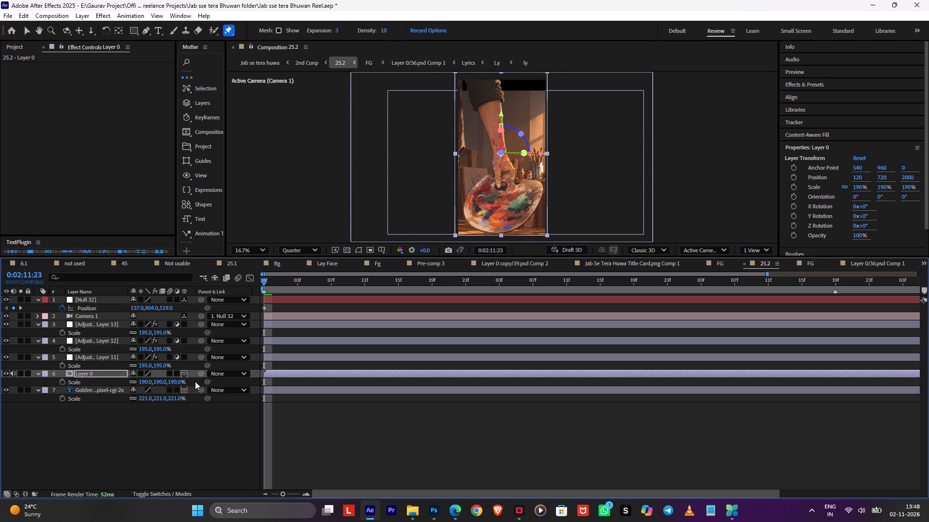
Scale the Golden Hour background layer to 257% and move it to position 480, 720.
left_click(281, 391)
key("s")
key("s")
key("s")
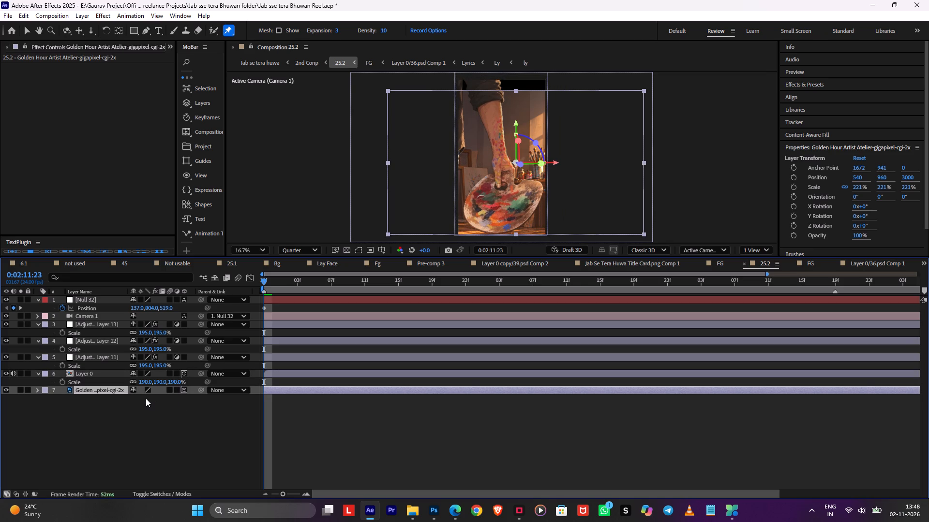
key("s")
left_click_drag(143, 397, 158, 397)
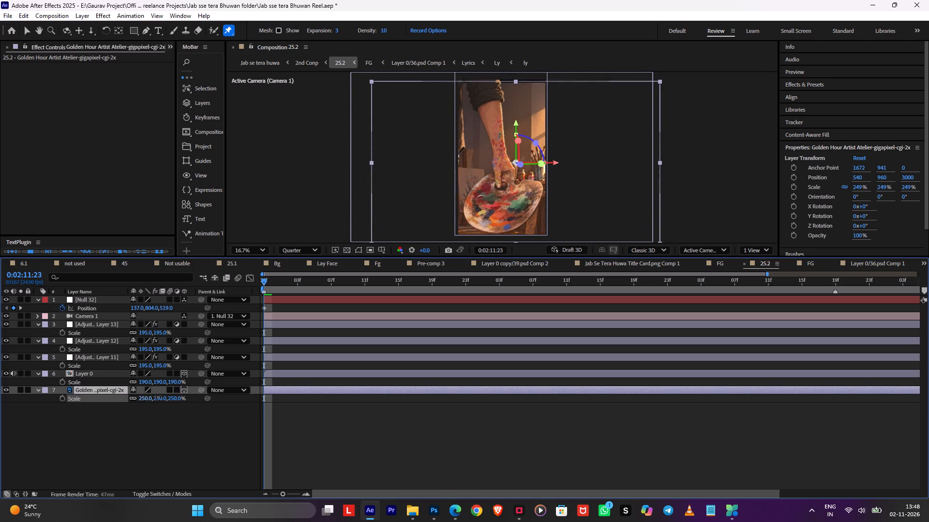
left_click_drag(158, 397, 161, 397)
key("shift+Up")
key("shift+Up")
key("shift+Up")
key("shift+Up")
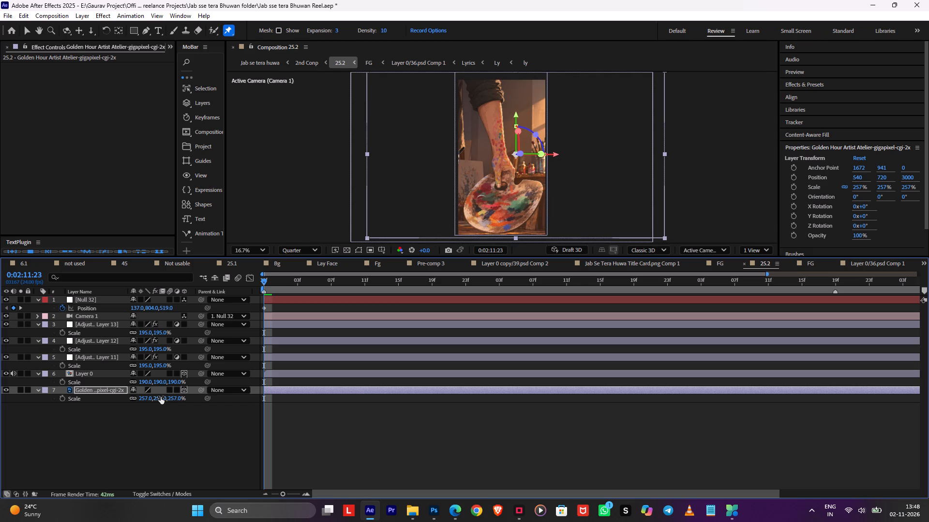
key("shift+Left")
Clear Null 32's position keyframes and set a new one at 0:02:11:23 with position -51, 757, 948.
left_click_drag(275, 286, 438, 289)
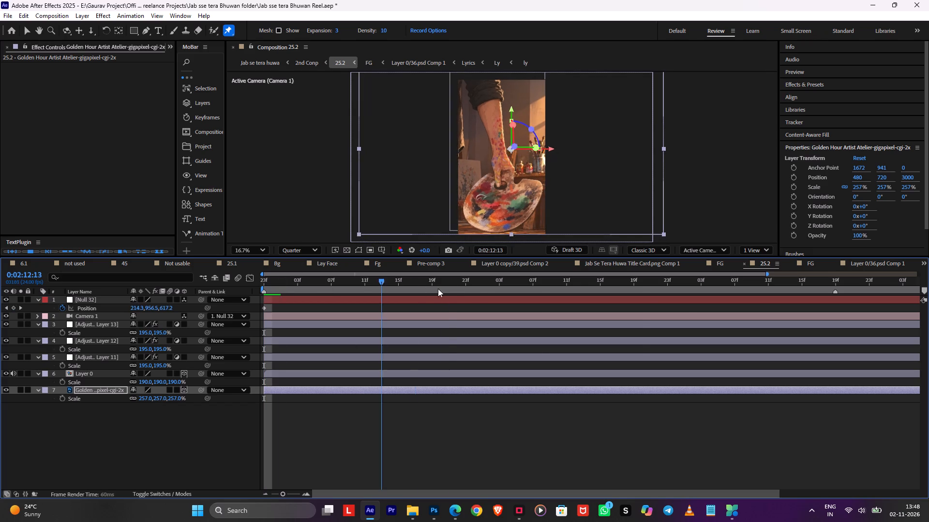
left_click_drag(438, 289, 913, 330)
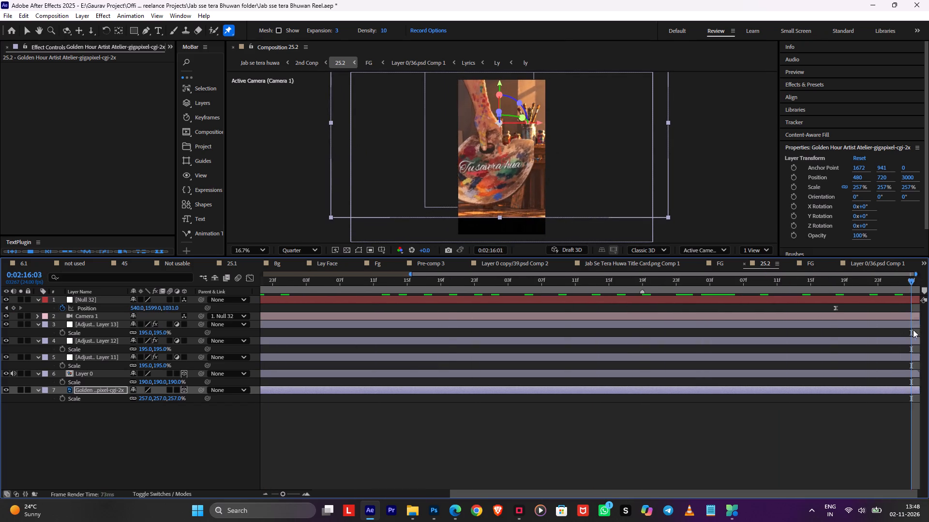
left_click_drag(913, 330, 30, 353)
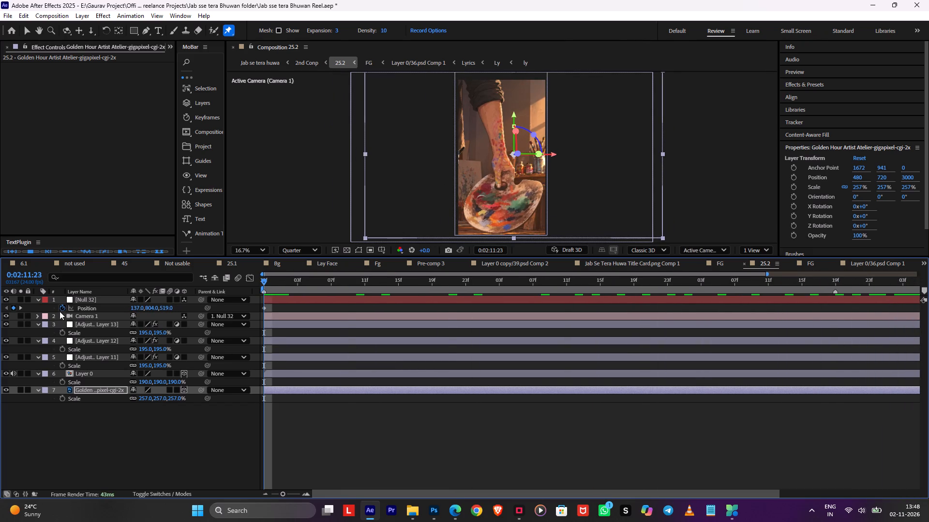
double_click(60, 308)
left_click_drag(170, 310, 317, 309)
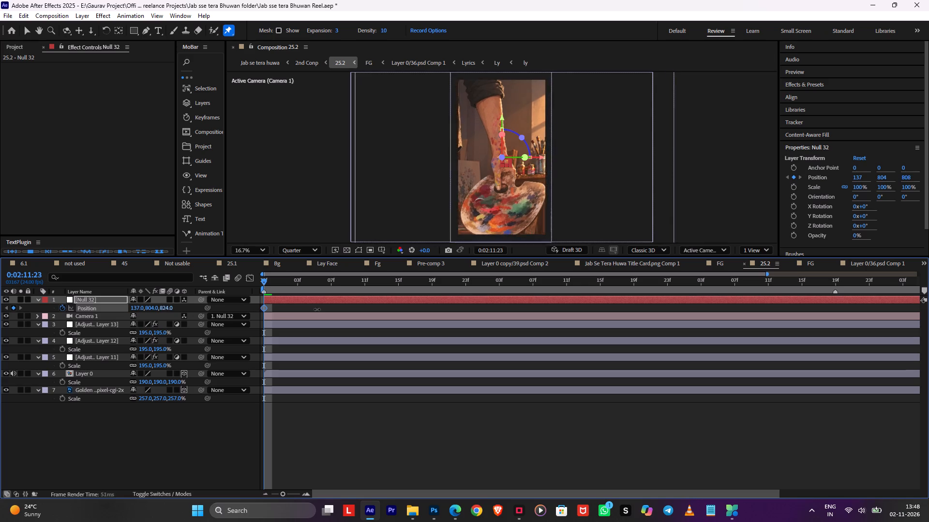
left_click_drag(317, 309, 376, 306)
left_click_drag(149, 304, 115, 315)
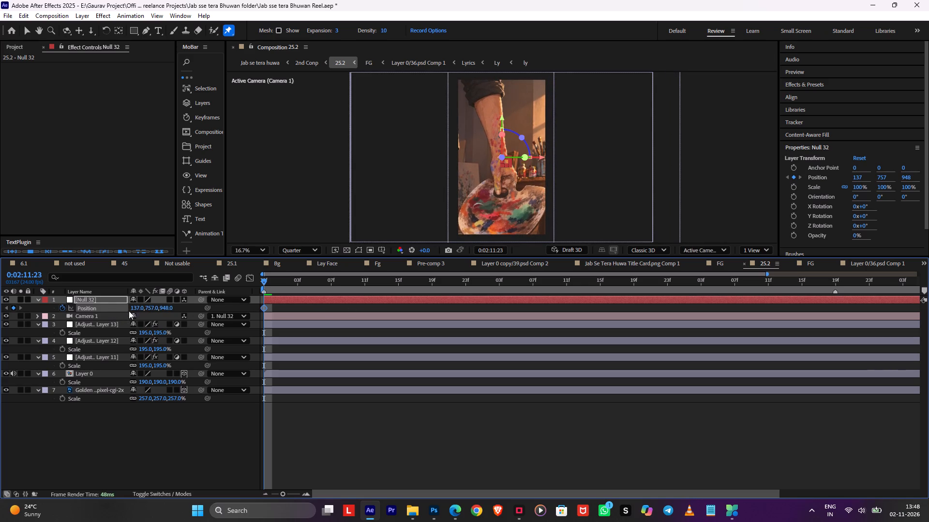
left_click_drag(133, 307, 44, 309)
Add a Null 32 position keyframe at 0:02:14:19 with position 344, 1144, 708.
left_click_drag(387, 287, 836, 311)
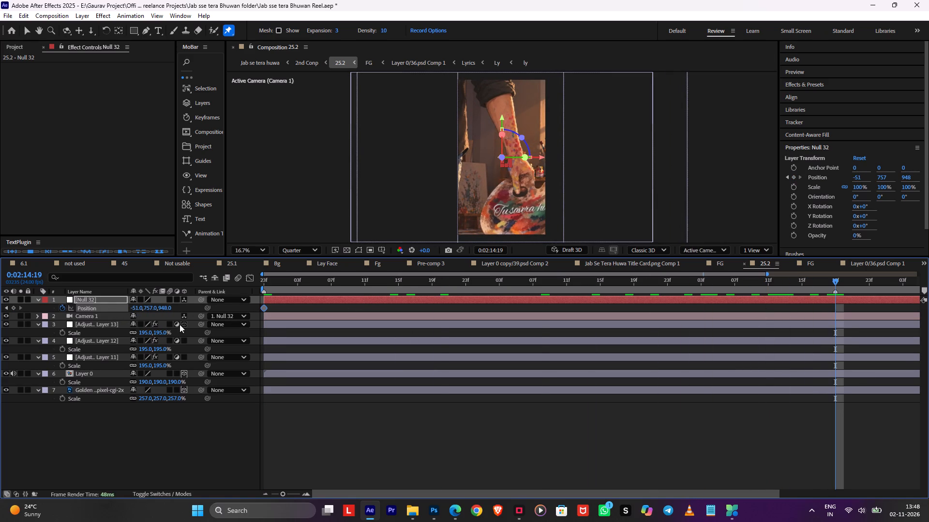
left_click_drag(146, 308, 284, 309)
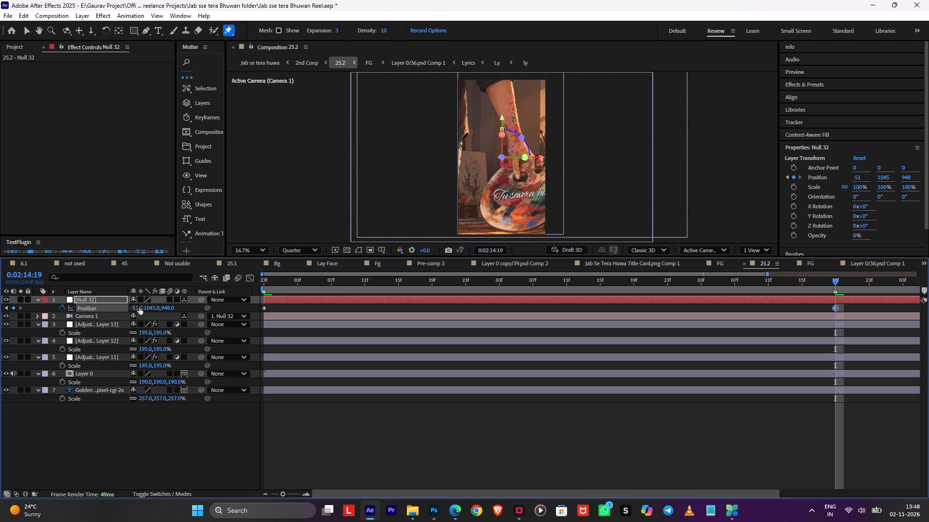
left_click_drag(139, 307, 334, 311)
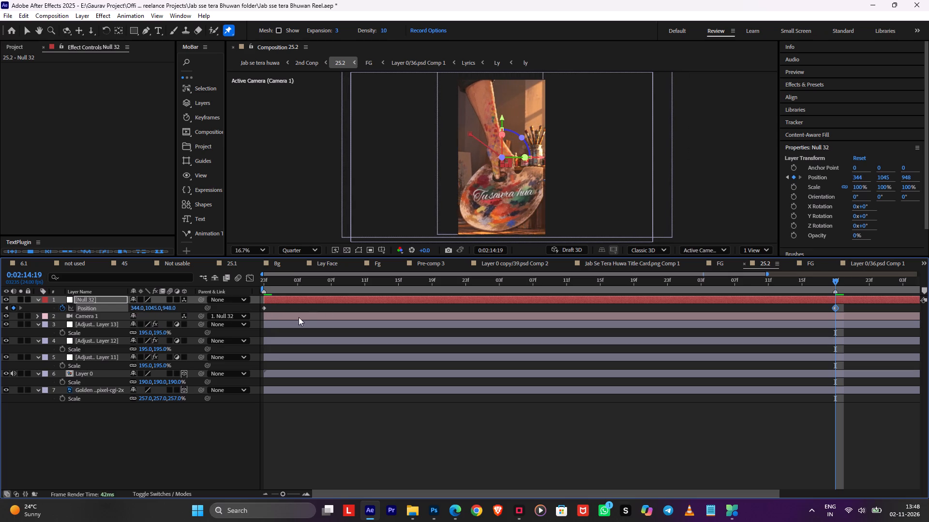
left_click_drag(169, 309, 241, 309)
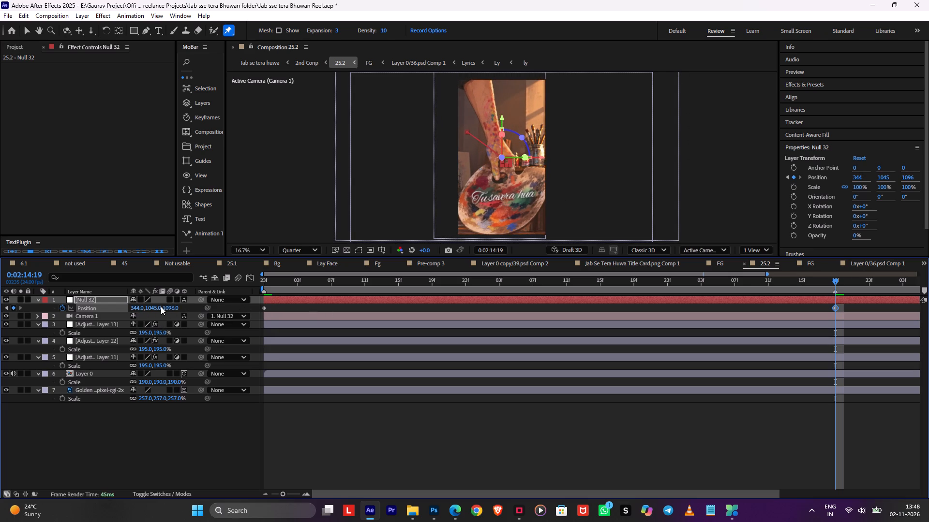
left_click_drag(168, 306, 0, 326)
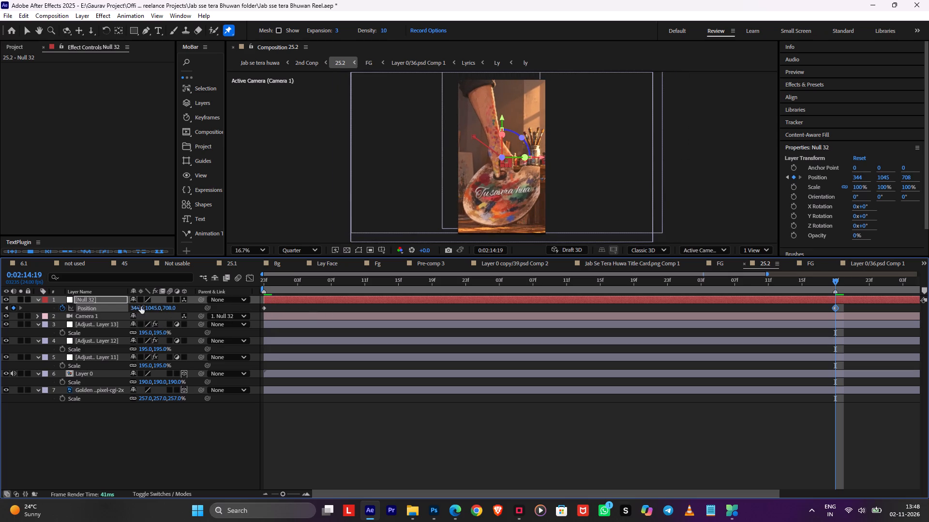
left_click_drag(154, 306, 202, 306)
Move the Golden Hour background layer down to position 480, 900.
left_click(291, 390)
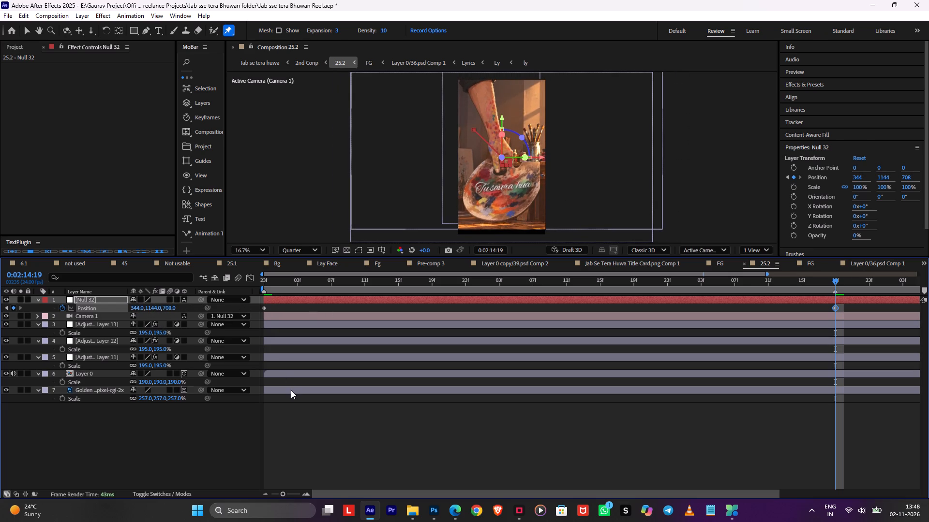
key("shift+Down")
key("shift+Down")
key("shift+Down")
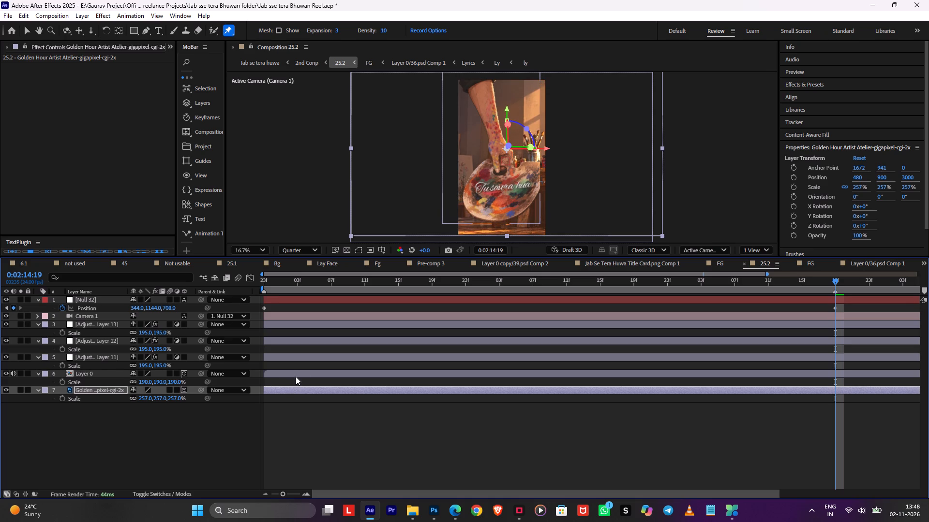
In the 2nd Conp composition, set layer 25.2's CC Vignette amount to 40.
left_click_drag(297, 290, 103, 317)
key("Tab")
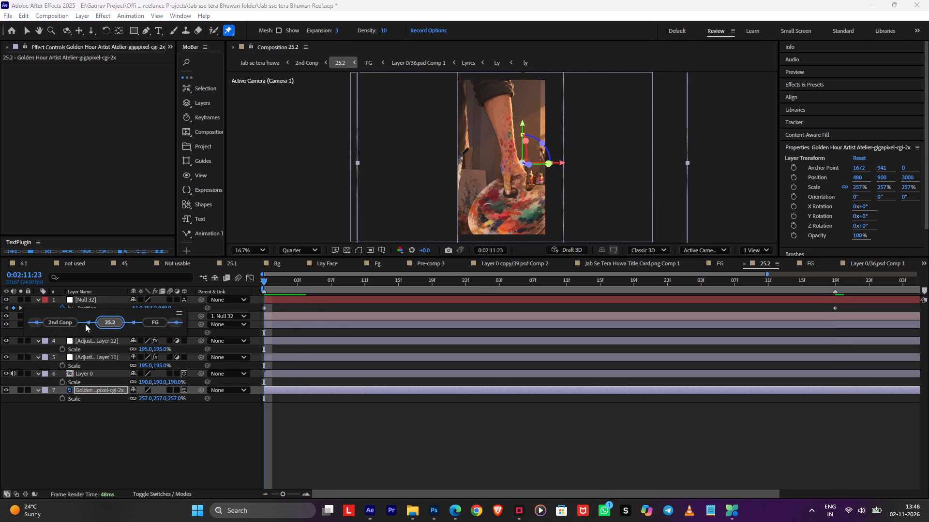
left_click(68, 322)
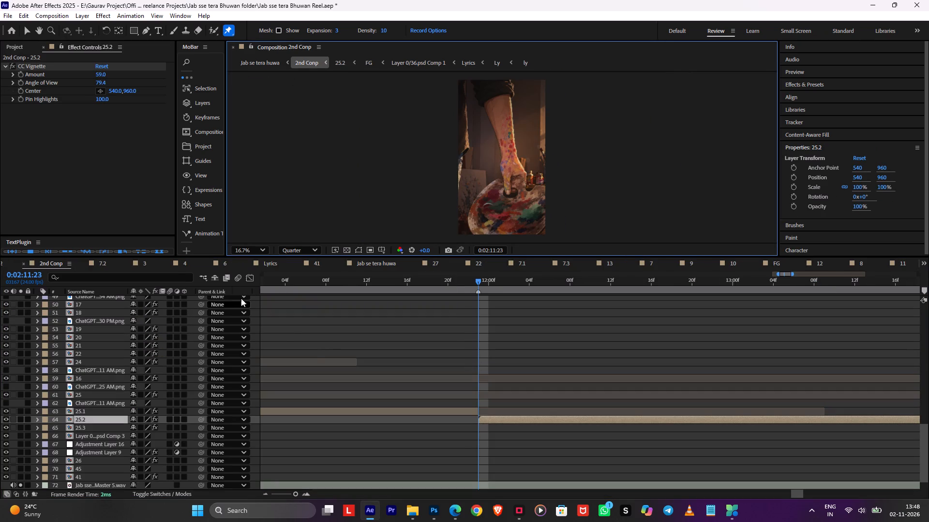
left_click_drag(98, 73, 90, 74)
Preview the 25.2 shot in 2nd Conp, save the project, and return the time to 0:02:11:23.
key("space")
scroll(529, 357, "up", 1, "alt")
key("ctrl+s")
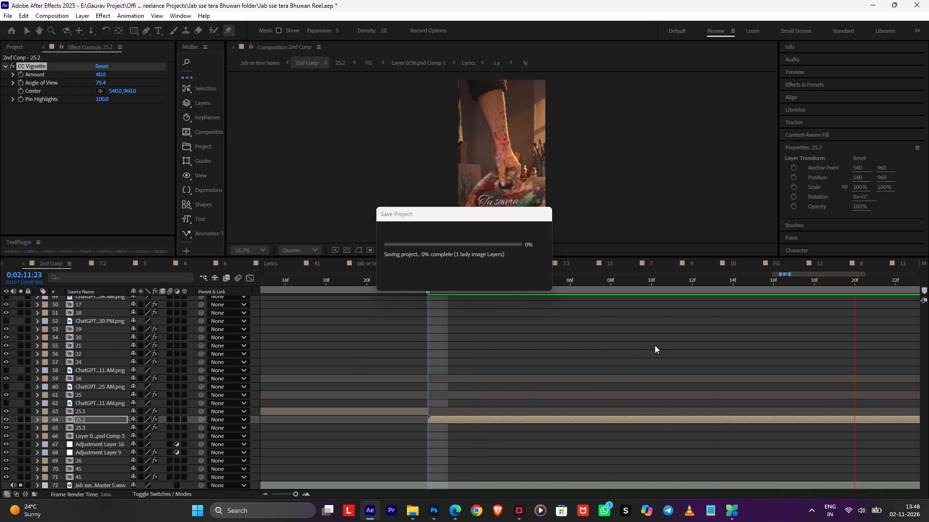
scroll(672, 345, "down", 3, "alt")
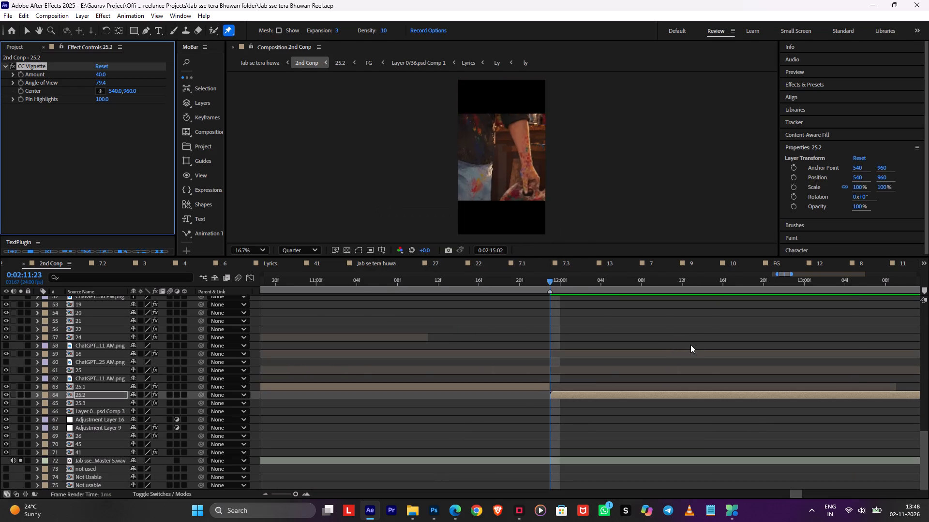
left_click_drag(569, 283, 551, 284)
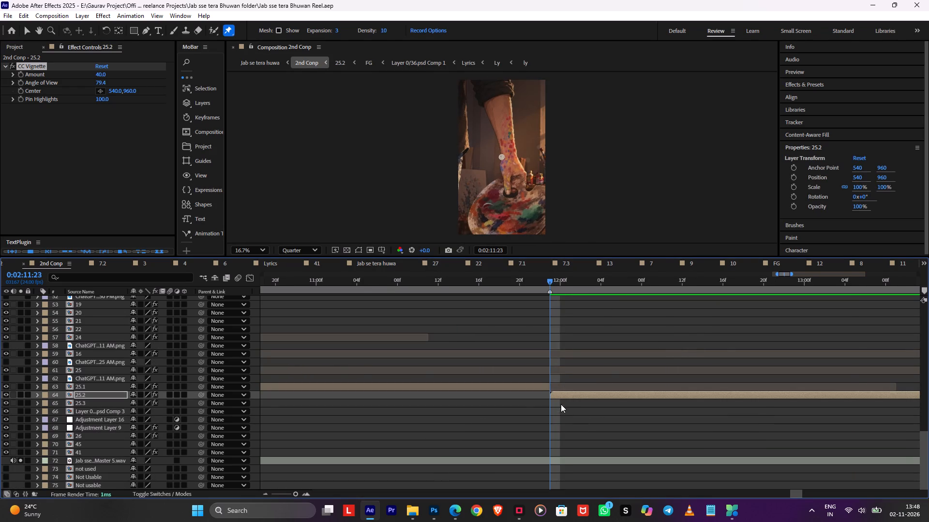
Reopen composition 25.2 and scale Adjustment Layers 11, 12 and 13 to 215%.
double_click(560, 395)
left_click(390, 324)
left_click(362, 341, "shift")
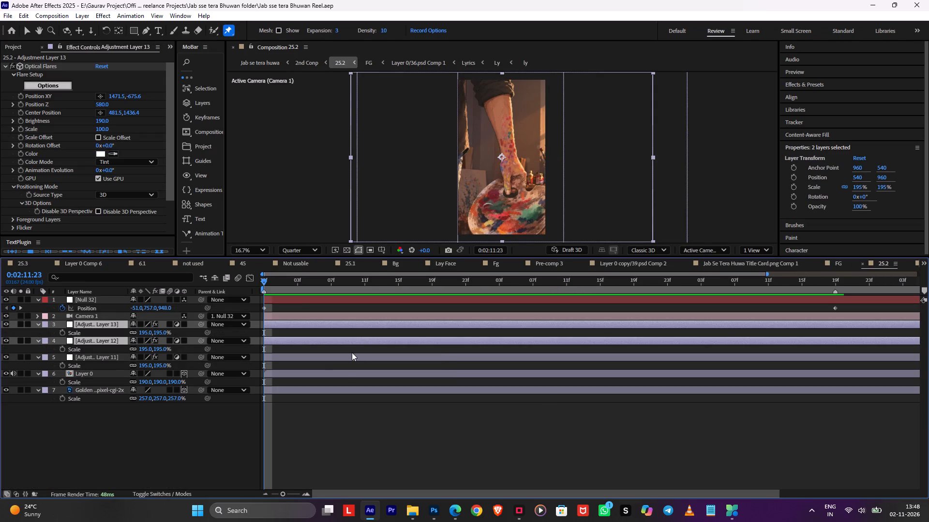
left_click(352, 353, "shift")
left_click(338, 364, "shift")
left_click(332, 361, "shift")
left_click_drag(159, 364, 171, 362)
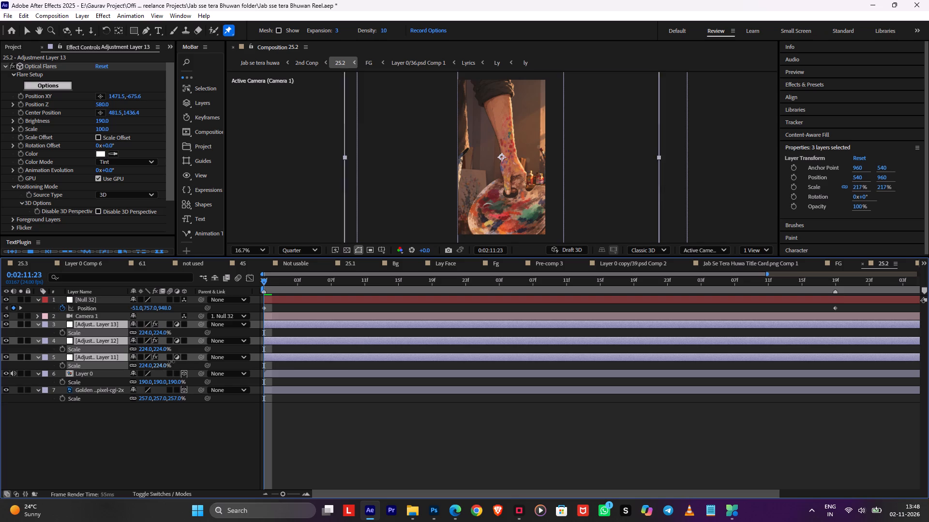
left_click_drag(171, 362, 168, 363)
left_click(295, 413)
key("Tab")
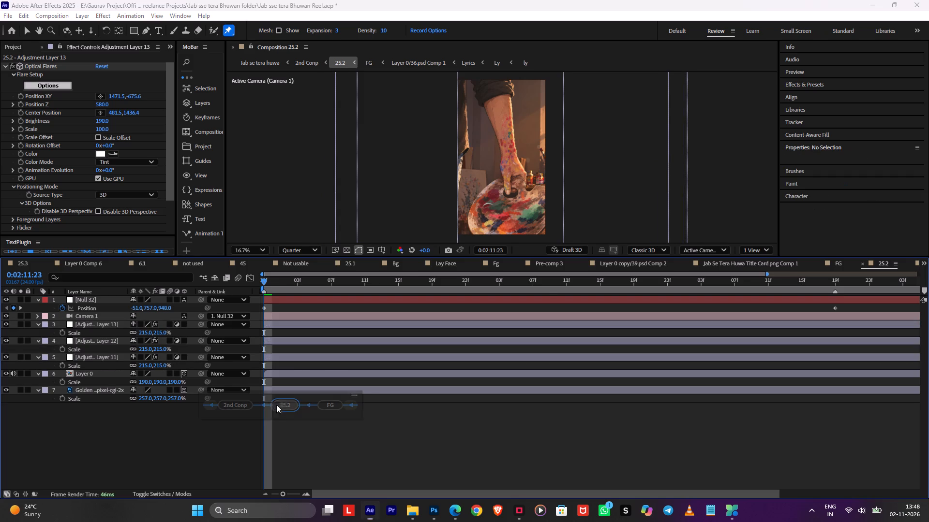
Return to 2nd Conp and play the 25.2 shot through into the start of 25.3.
left_click(242, 406)
double_click(551, 393)
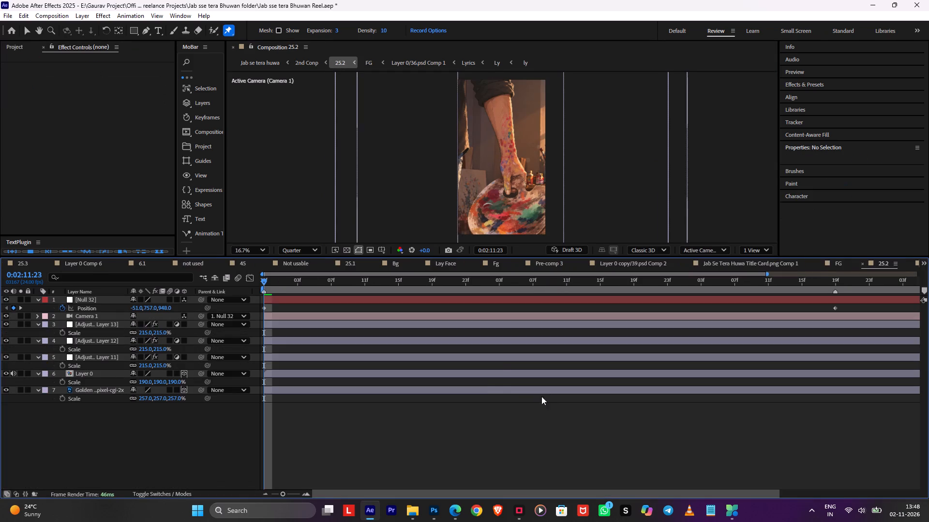
key("Tab")
left_click(368, 370)
key("space")
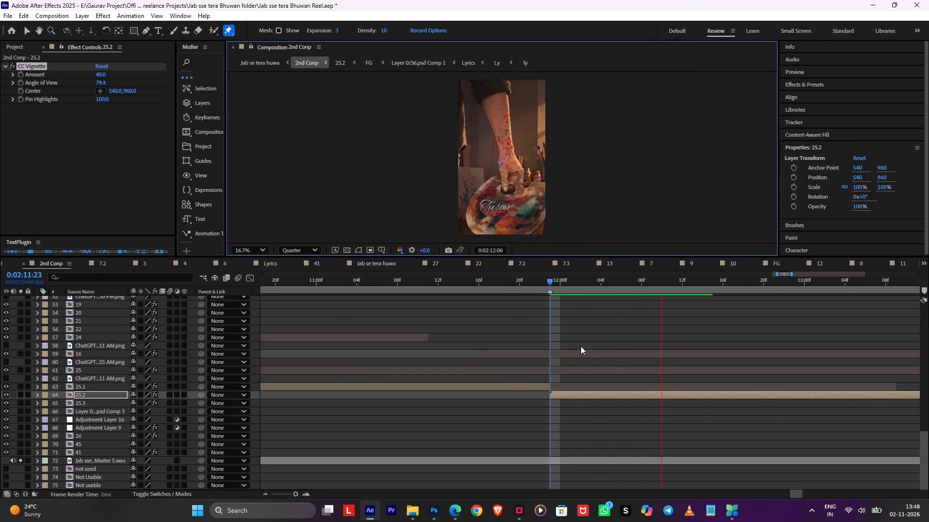
scroll(661, 331, "down", 2, "alt")
key("space")
key("space")
key("space")
key("space")
key("space")
key("space")
key("space")
left_click_drag(737, 344, 503, 343)
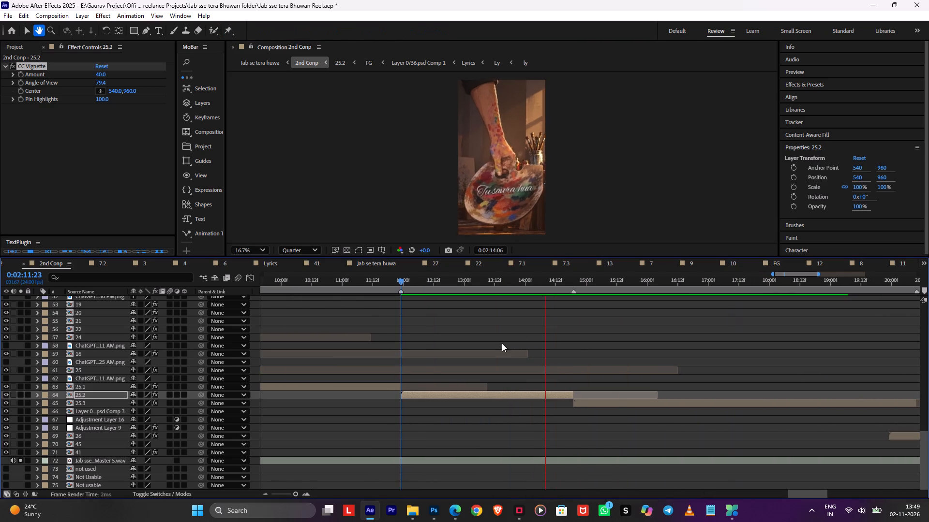
key("space")
Open composition 25.3 and change its size to 1080 × 1920 px.
double_click(593, 402)
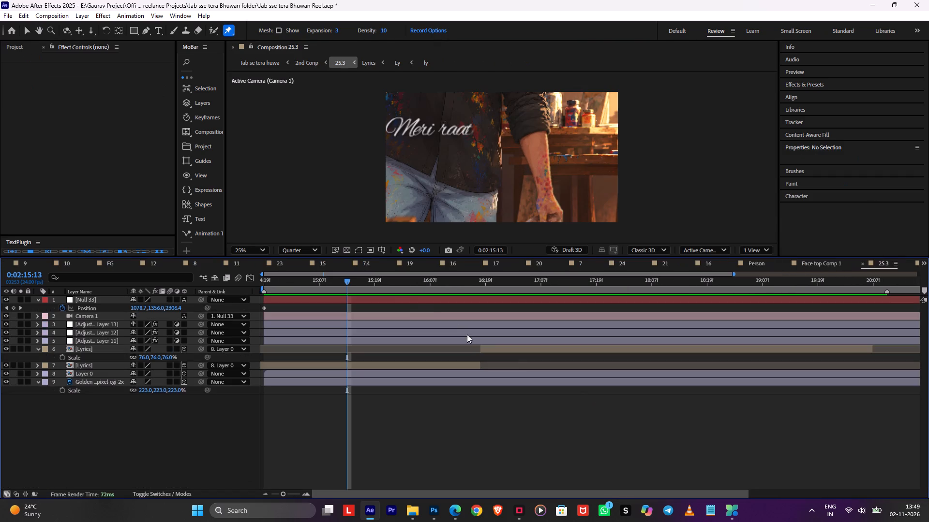
left_click_drag(386, 286, 109, 303)
key("ctrl+k")
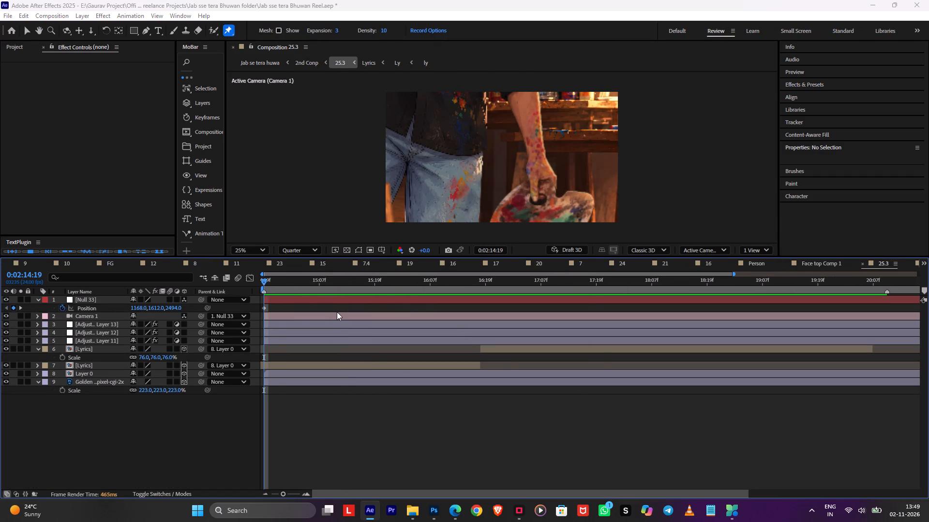
left_click(392, 194)
type("1080")
left_click(403, 212)
type("191")
key("0")
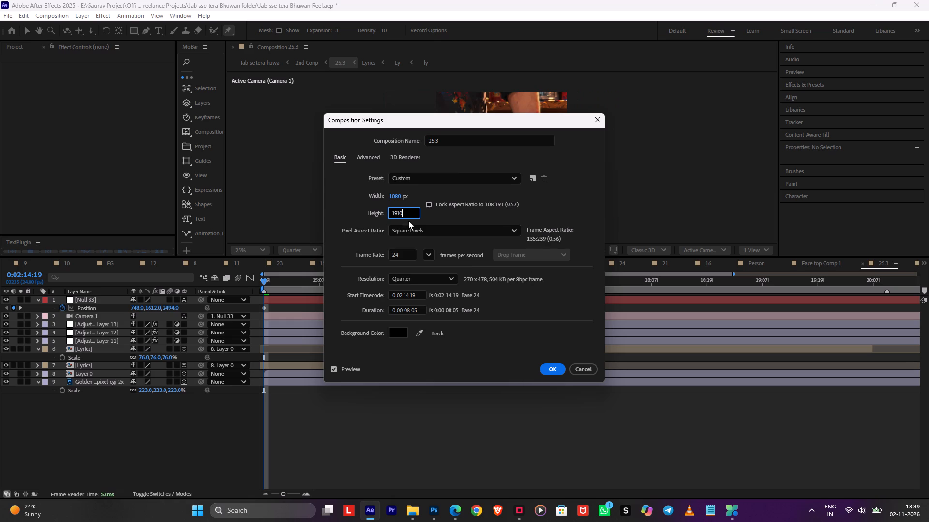
key("BackSpace")
key("BackSpace")
type("20")
left_click(554, 371)
scroll(480, 215, "down", 1)
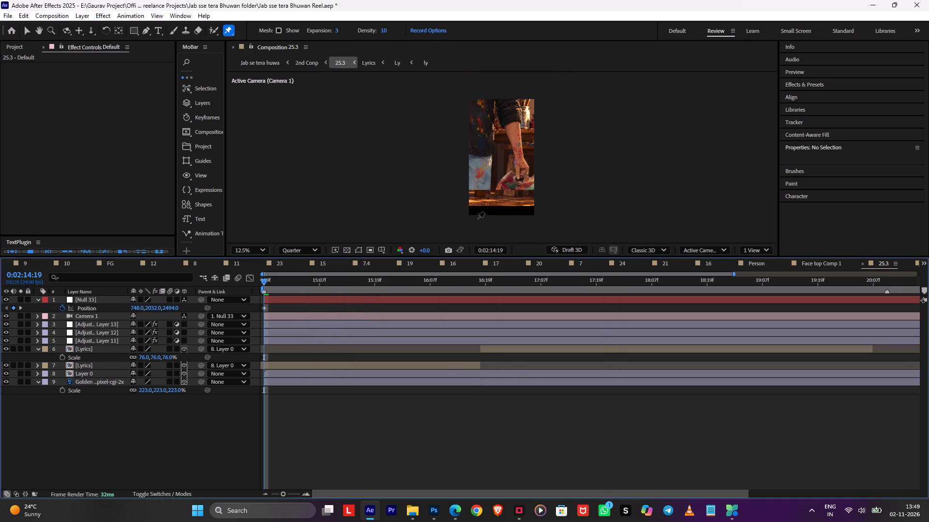
Scale the Golden Hour background layer in 25.3 to 252% and move it down to position 540, 1120.
key("v")
left_click(341, 386)
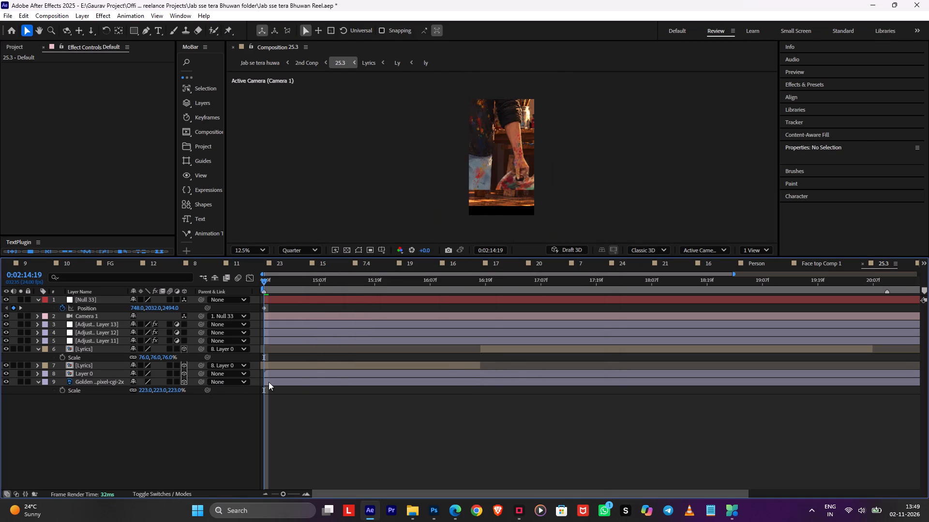
left_click(269, 382)
key("s")
key("s")
left_click_drag(145, 390, 151, 389)
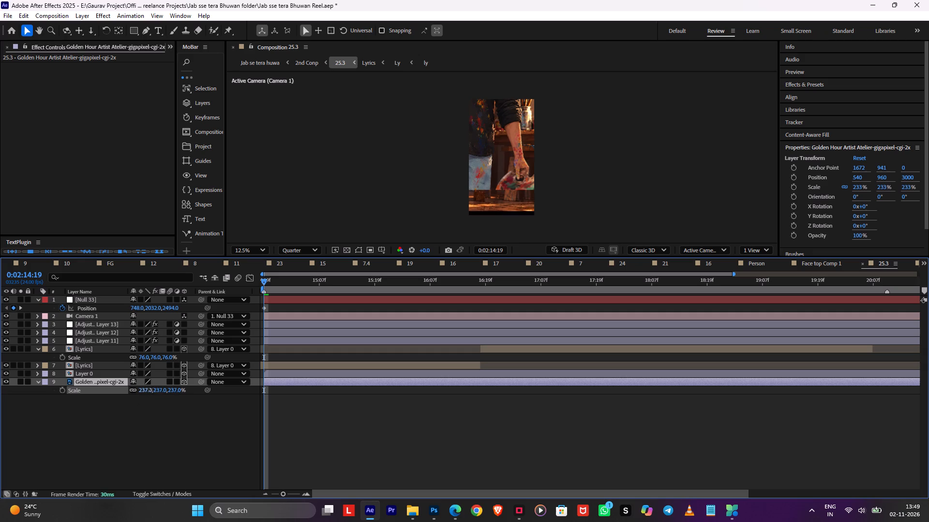
left_click_drag(151, 389, 157, 389)
key("shift+Down")
key("shift+Down")
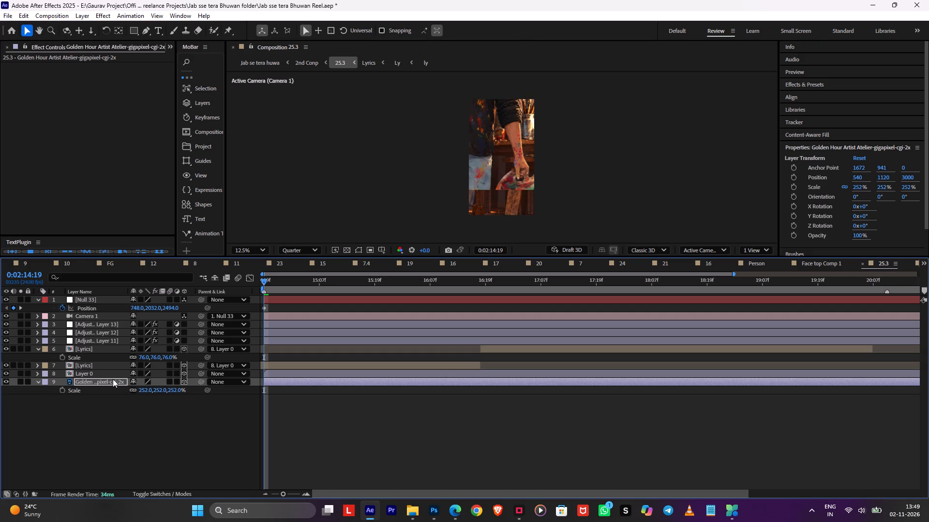
Move Layer 0 in 25.3 down to position 540, 1280 and scrub through the shot to check the framing.
left_click(103, 372)
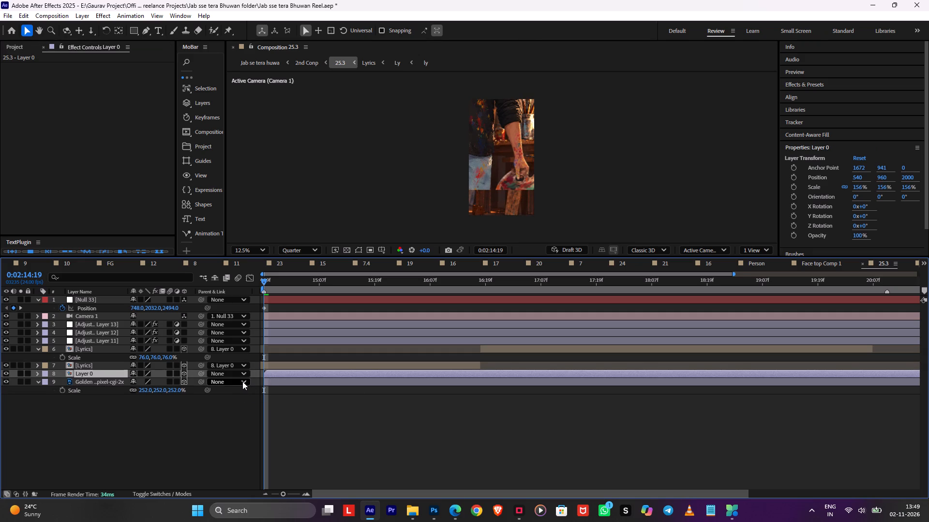
key("ctrl+Tab")
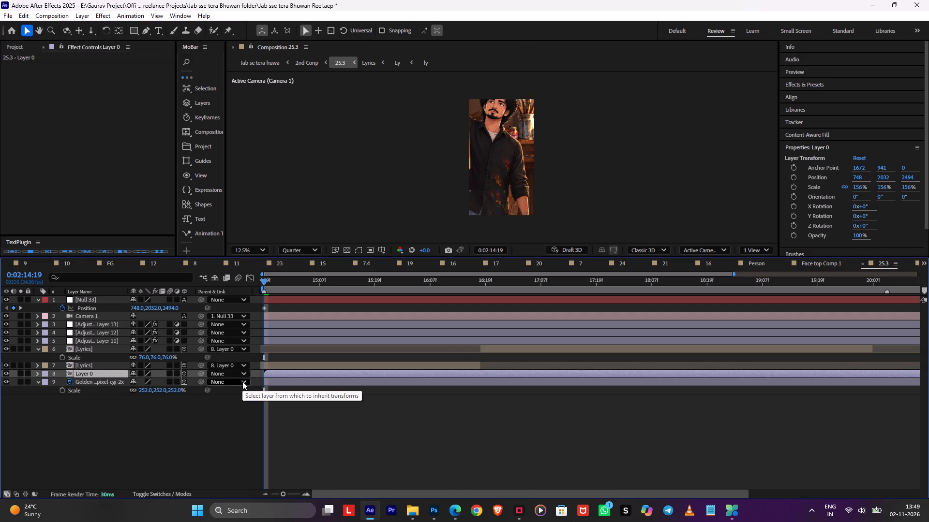
key("ctrl+z")
key("shift+Down")
key("shift+Down")
key("shift+Down")
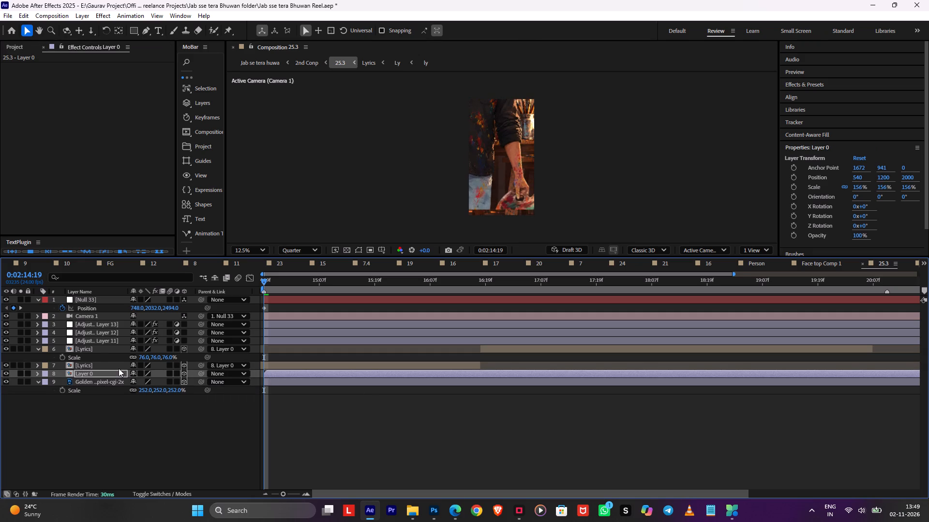
key("shift+Down")
left_click_drag(295, 286, 528, 299)
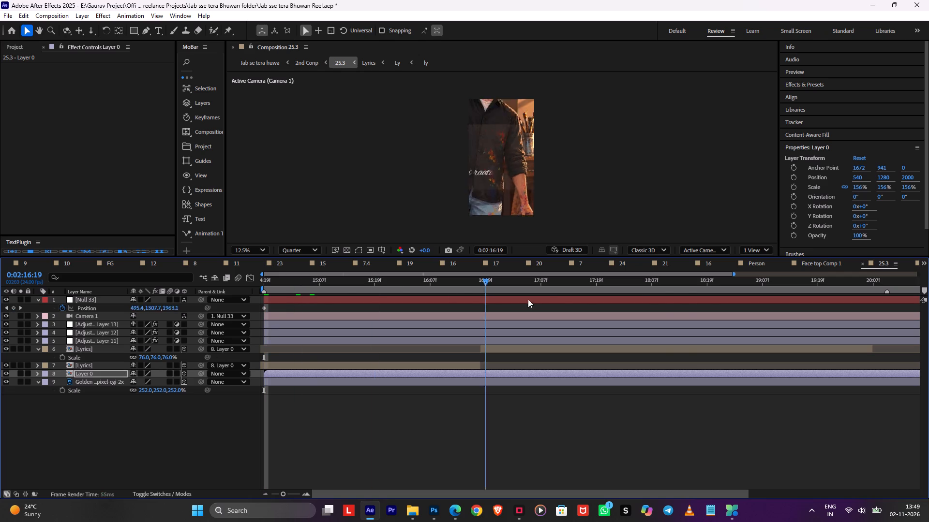
left_click_drag(528, 299, 174, 343)
Scale Adjustment Layers 11, 12 and 13 in composition 25.3 to 208%.
left_click(325, 323)
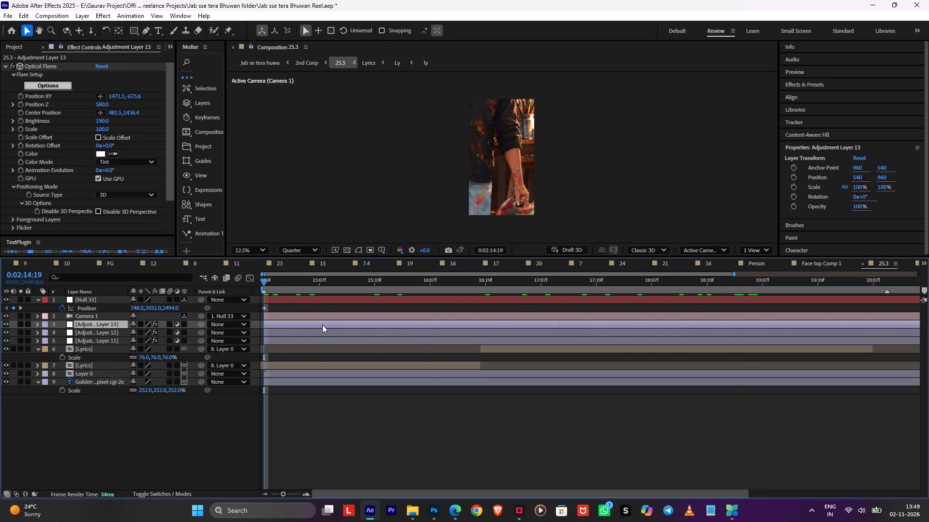
left_click(306, 335, "shift")
left_click(300, 339, "shift")
key("a")
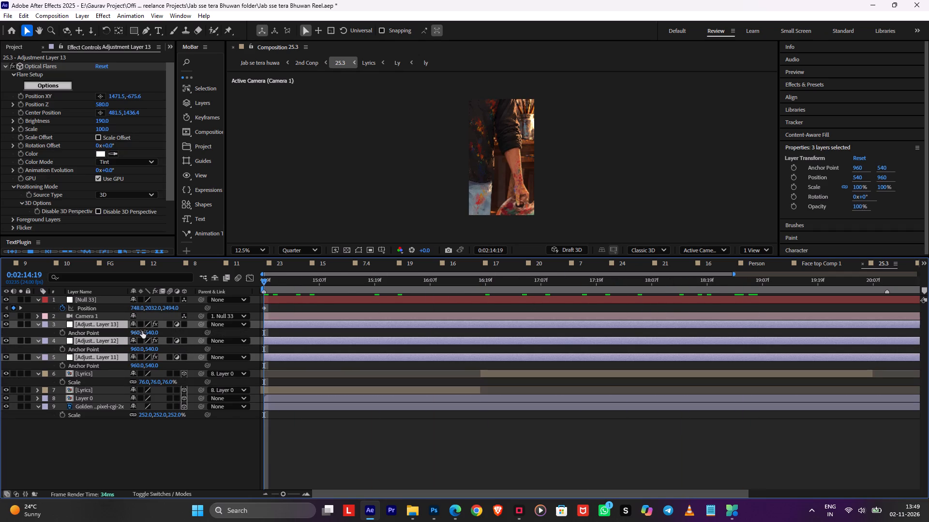
key("s")
left_click_drag(158, 331, 180, 331)
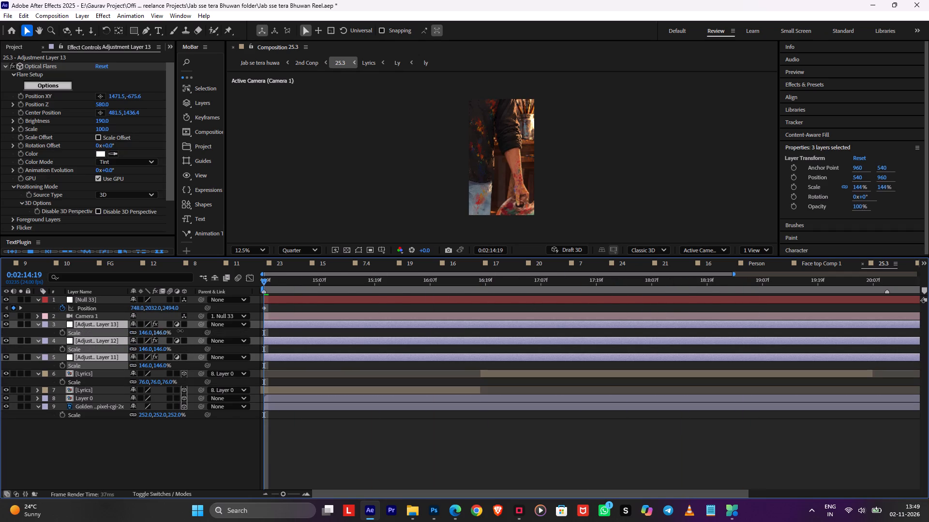
left_click_drag(180, 331, 210, 330)
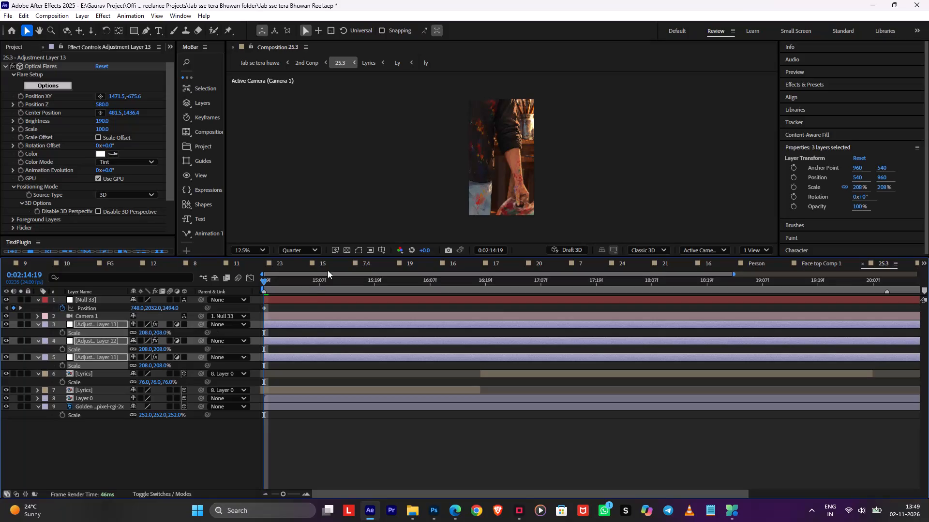
Show the layer outlines in 25.3, preview the shot there and in 2nd Conp, and save the project.
left_click(355, 252)
left_click(316, 405)
key("space")
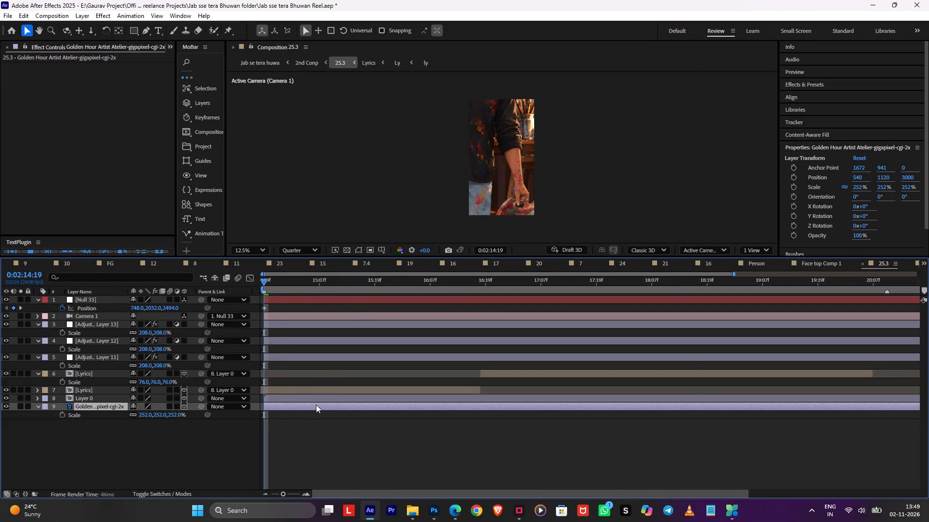
scroll(279, 388, "up", 1, "alt")
left_click_drag(412, 286, 186, 308)
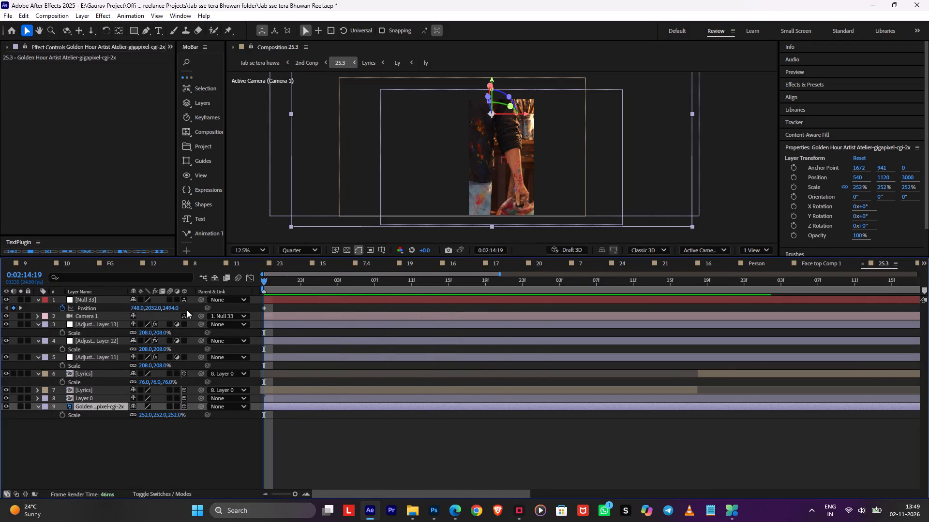
left_click_drag(300, 299, 217, 303)
key("Tab")
left_click(155, 305)
key("space")
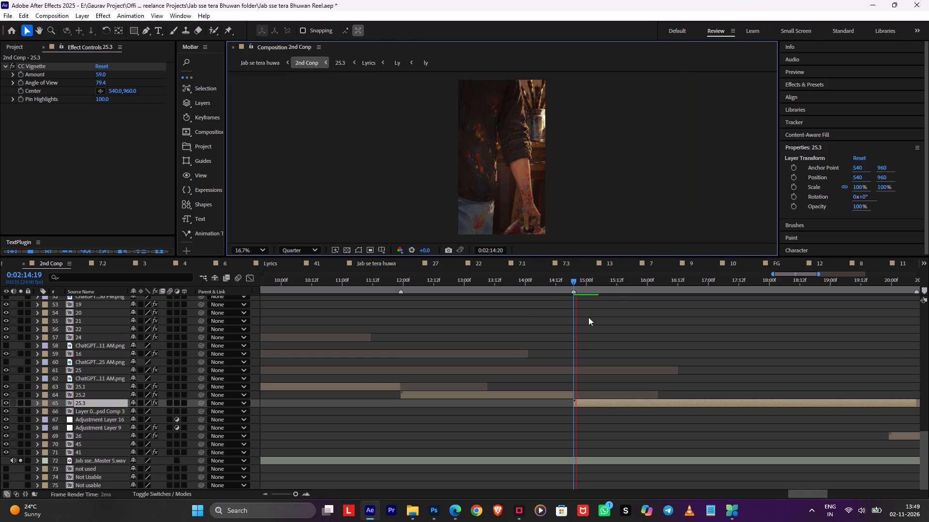
key("ctrl+s")
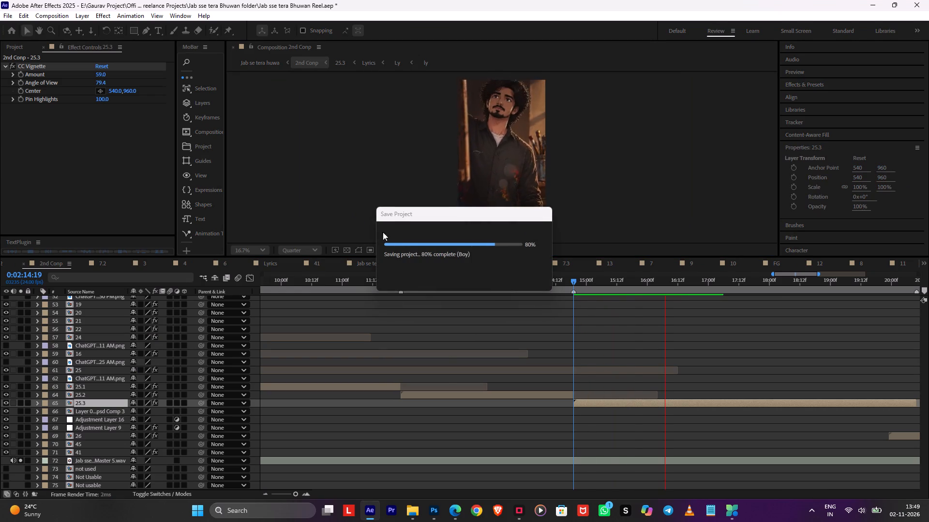
middle_click_drag(811, 334, 809, 335)
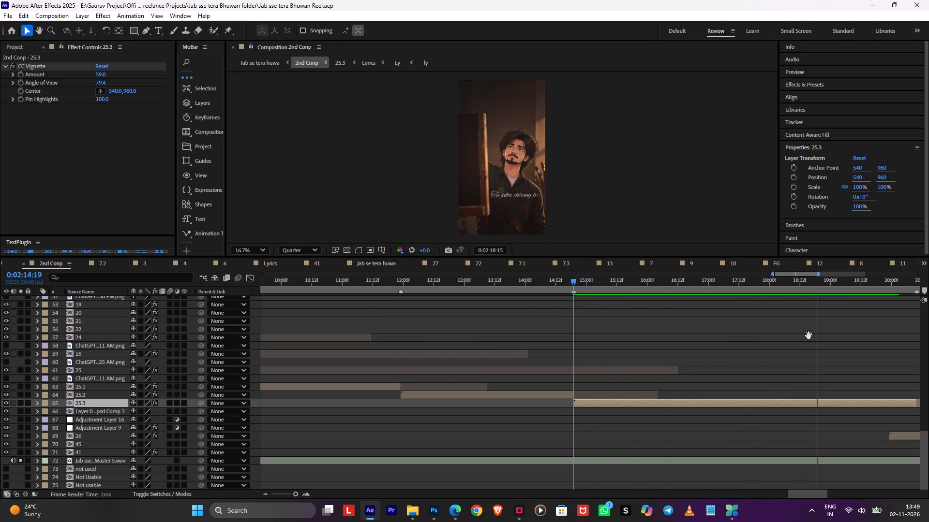
middle_click_drag(809, 335, 594, 329)
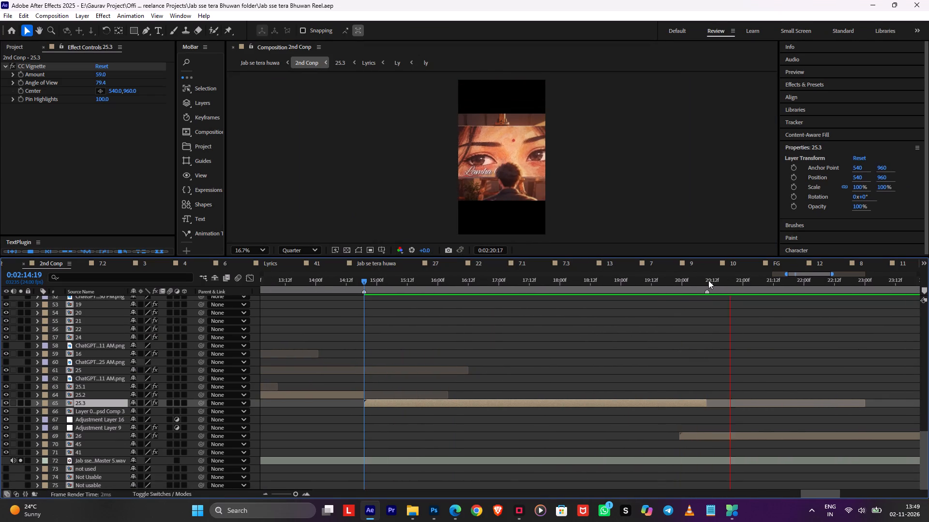
Reopen composition 25.3 at 0:02:20:09 and keyframe Null 33's Y position there at 869.7.
left_click_drag(708, 280, 696, 283)
double_click(700, 406)
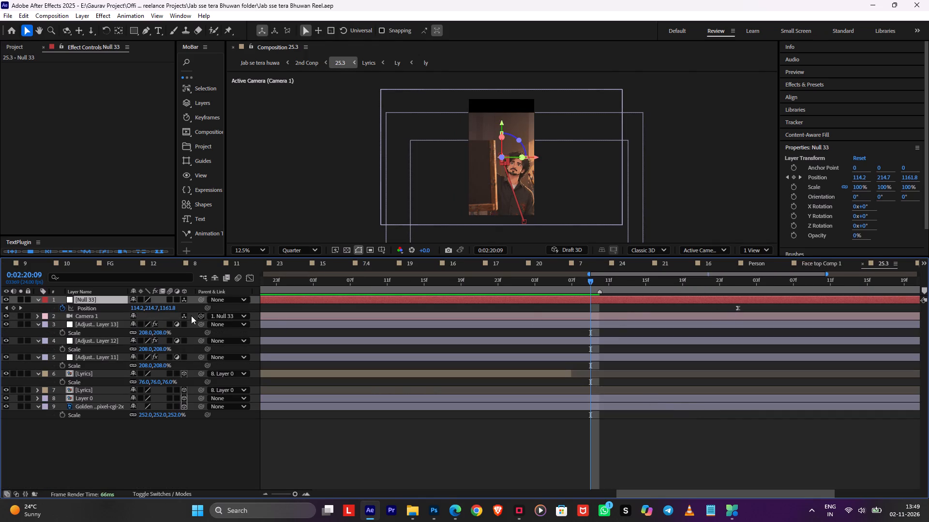
left_click_drag(150, 311, 443, 307)
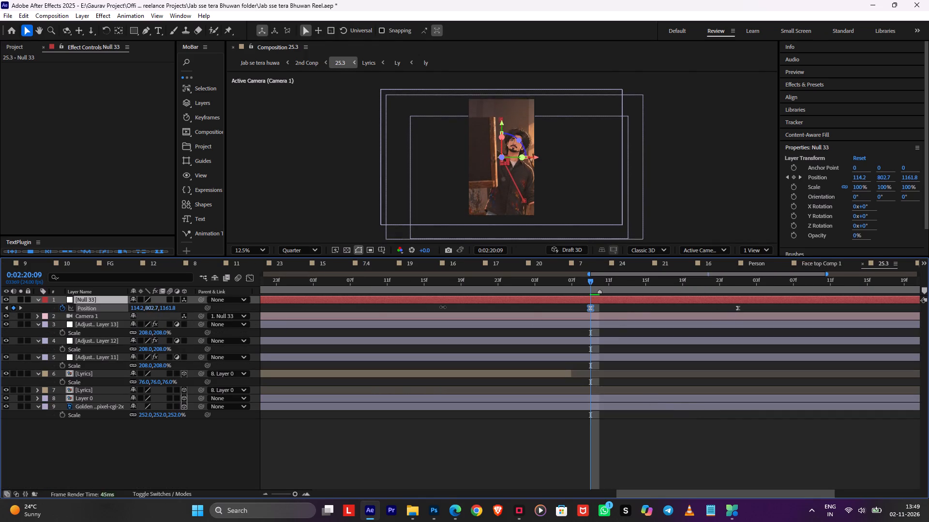
left_click_drag(443, 307, 472, 306)
Delete Null 33's Position keyframe after 0:02:20:09 and shift the 0:02:20:09 keyframe later in time.
left_click(734, 308)
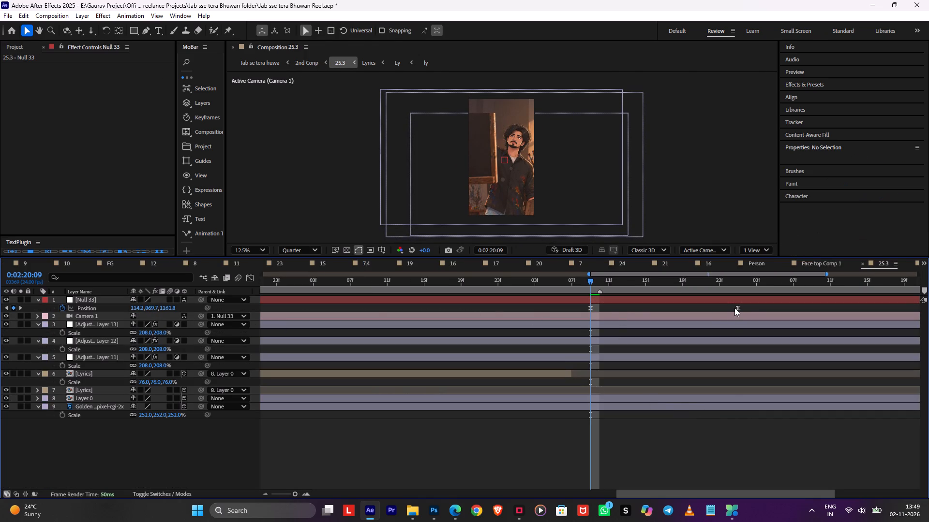
left_click(740, 307)
key("Delete")
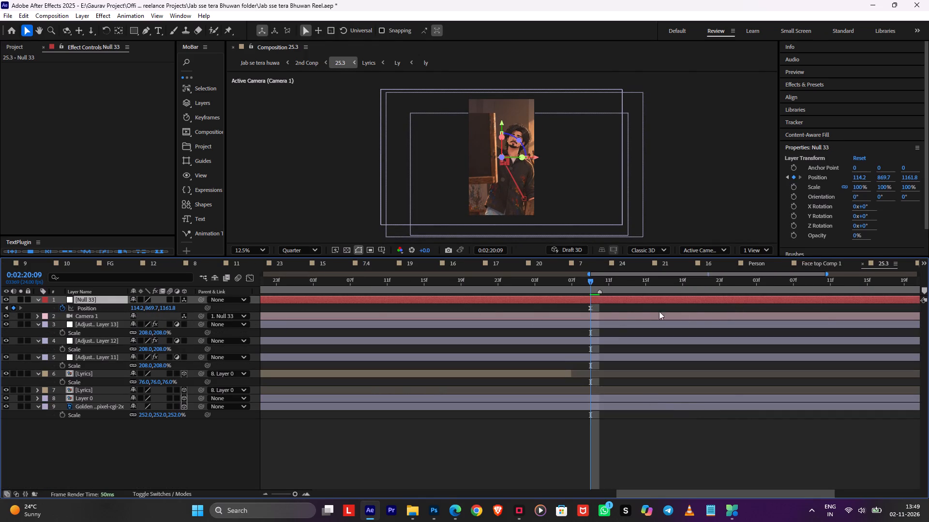
left_click_drag(591, 309, 797, 304)
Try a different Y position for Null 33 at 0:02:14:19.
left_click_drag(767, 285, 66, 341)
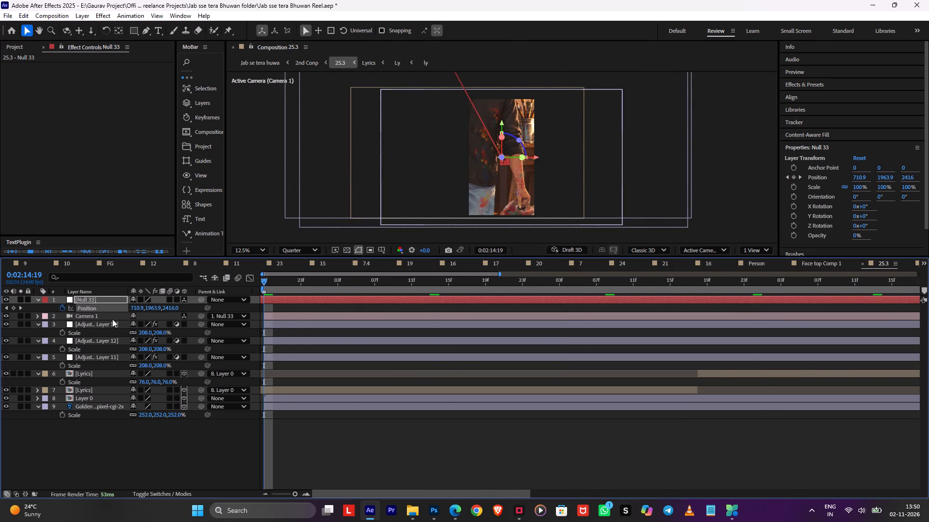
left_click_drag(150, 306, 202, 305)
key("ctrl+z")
Preview the 25.3 shot in 2nd Conp from 0:02:14:19 and save the project.
key("Tab")
left_click(424, 344)
key("space")
key("ctrl+s")
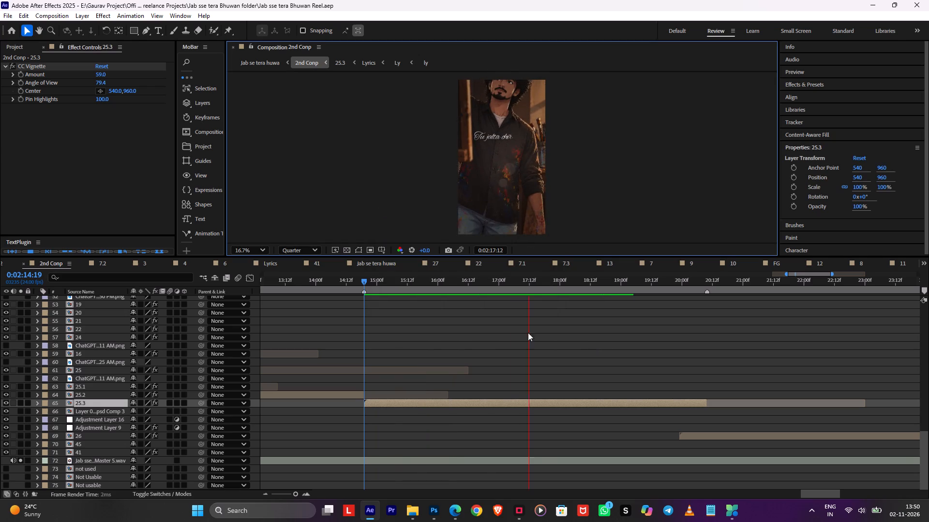
Stop playback at 0:02:17:17 and set layer 25.3's CC Vignette amount to 26.
key("space")
left_click_drag(99, 81, 82, 81)
key("ctrl+z")
left_click_drag(97, 71, 66, 76)
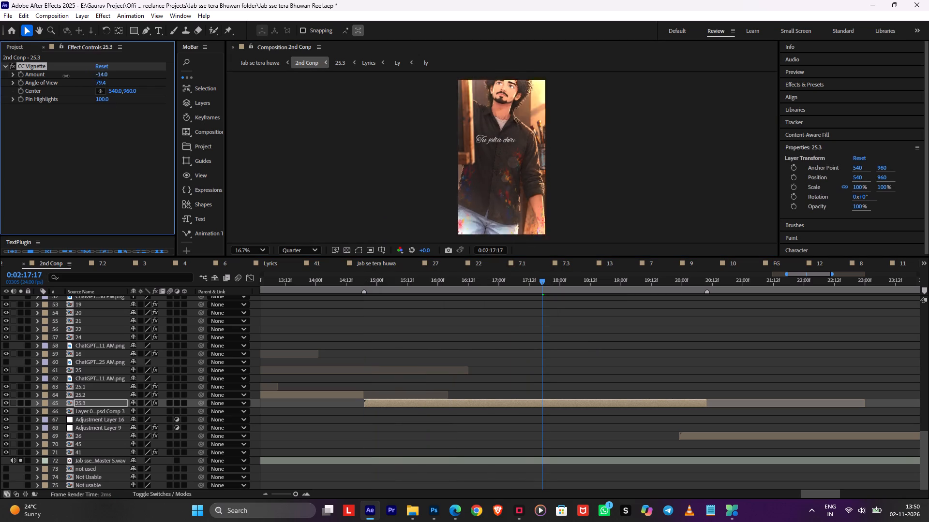
left_click_drag(66, 76, 83, 73)
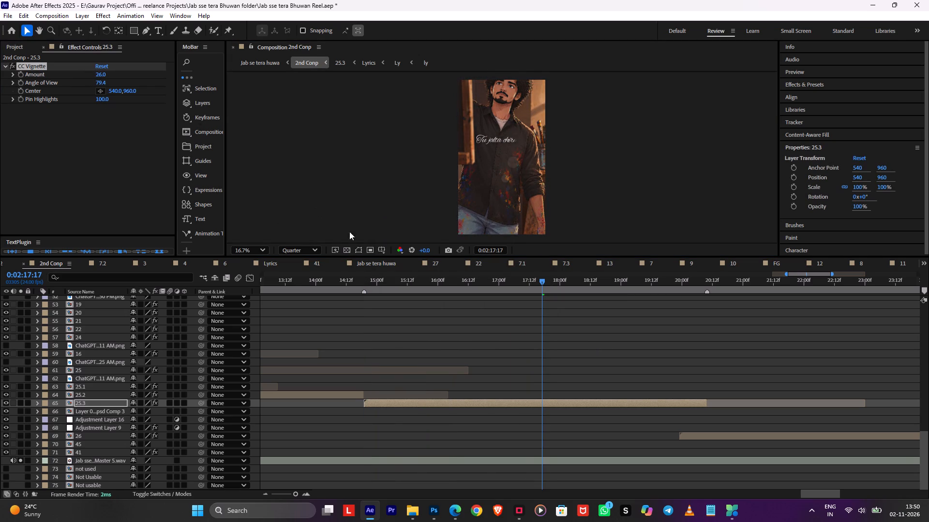
Preview 25.3 in 2nd Conp from 0:02:17:17 and move the time to 0:02:19:21.
key("space")
middle_click_drag(624, 338, 502, 330)
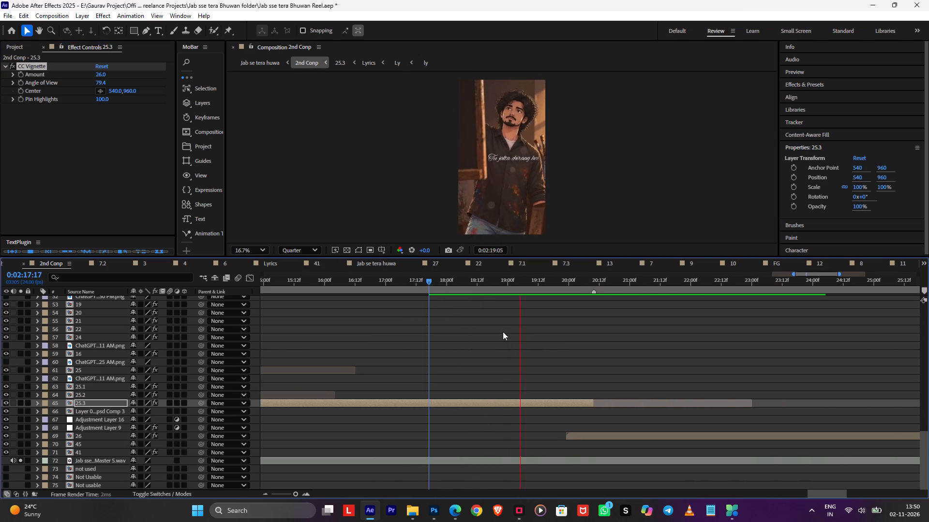
left_click_drag(551, 282, 561, 283)
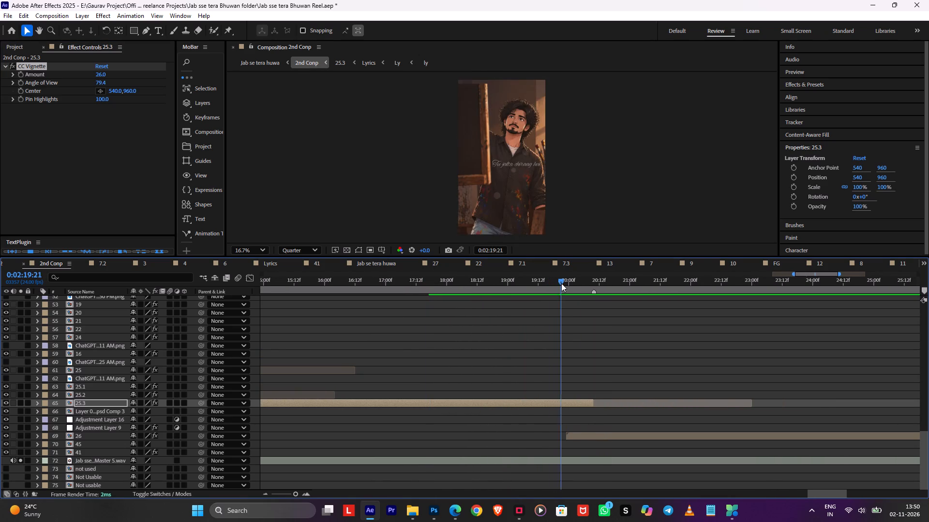
Inside 25.3, open Layer 0 Comp 6 and extend the Layer 0/36.psd layer to the end of the composition.
left_click_drag(561, 283, 565, 285)
double_click(579, 406)
double_click(602, 377)
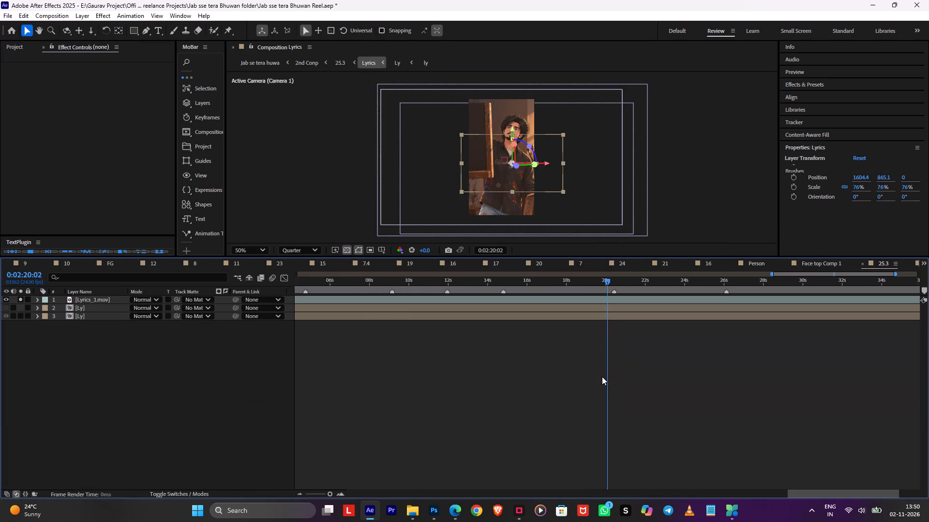
key("Tab")
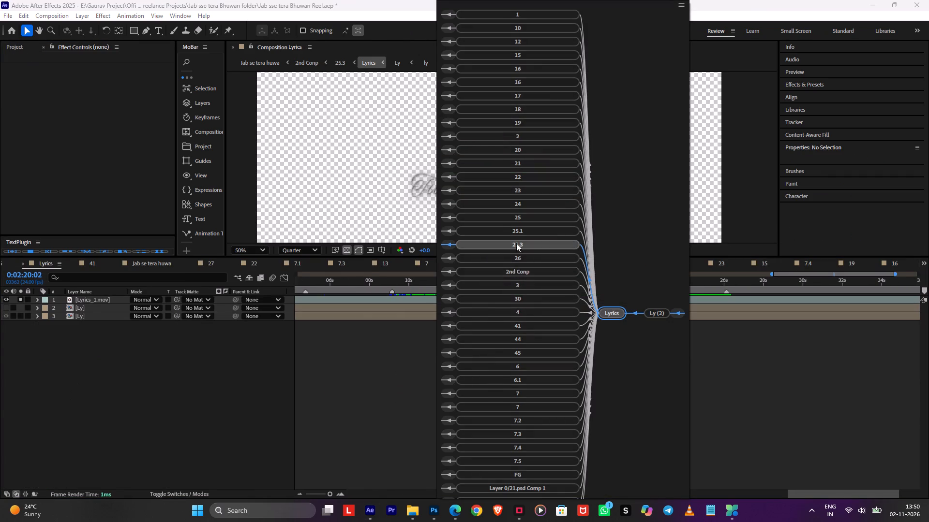
left_click(516, 243)
scroll(589, 381, "down", 2, "alt")
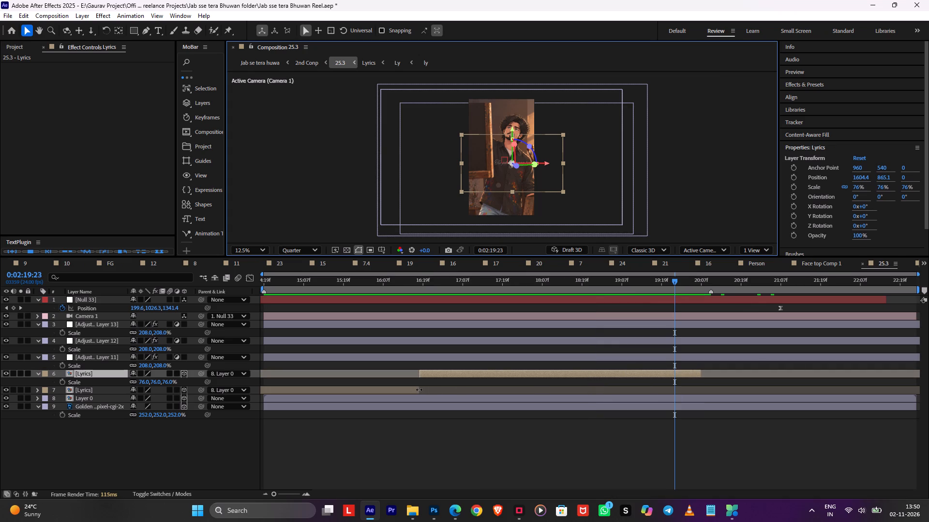
double_click(435, 398)
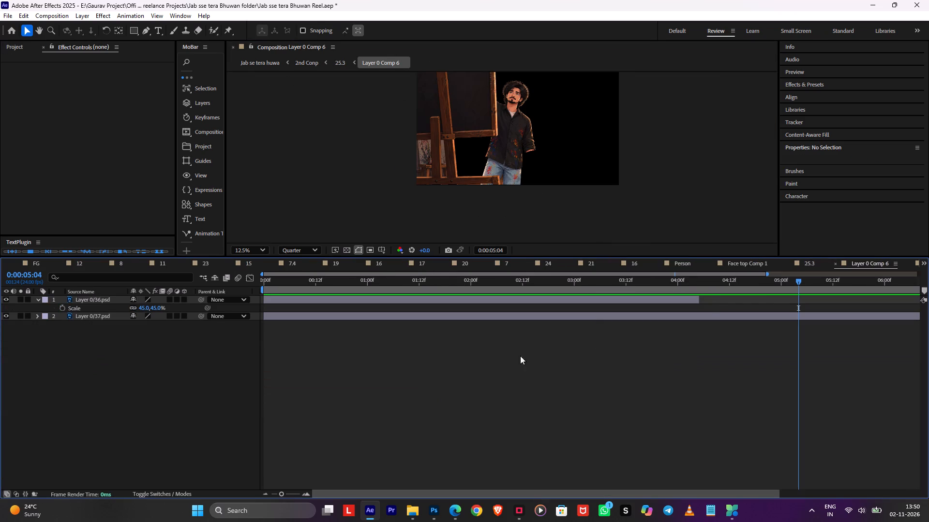
left_click_drag(698, 298, 928, 302)
scroll(825, 313, "down", 4, "alt")
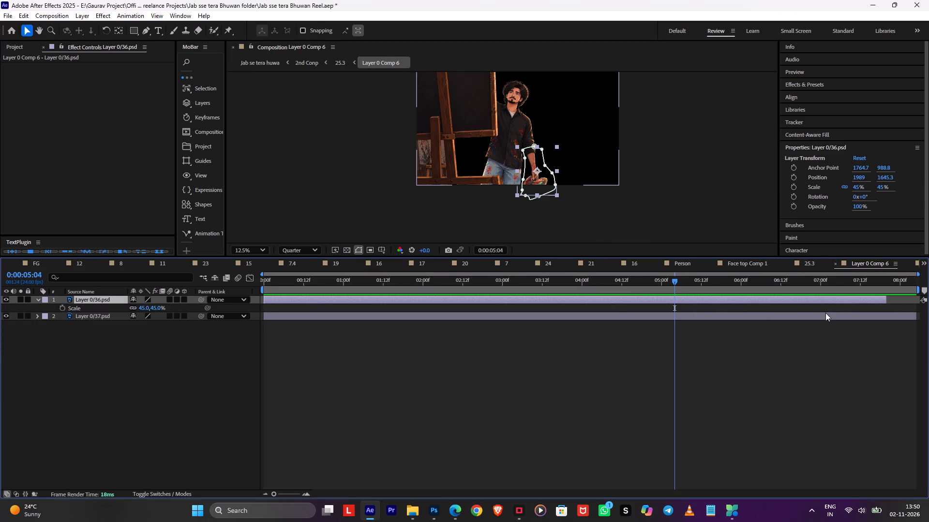
scroll(825, 313, "down", 1, "alt")
left_click_drag(884, 300, 928, 301)
Return to 2nd Conp, preview from 0:02:18:20, save the project, and stop with the time at 0:02:20:10.
key("Tab")
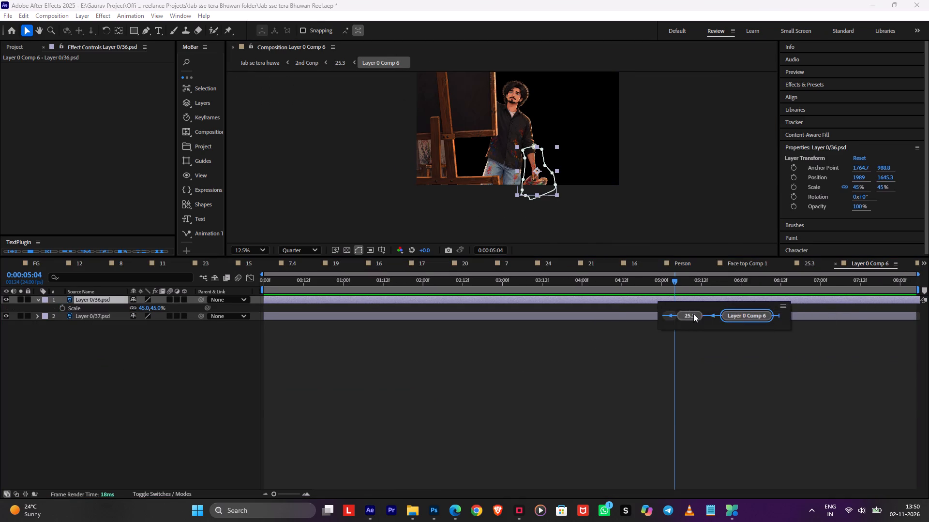
left_click(691, 314)
key("Tab")
left_click(595, 323)
left_click_drag(566, 283, 496, 298)
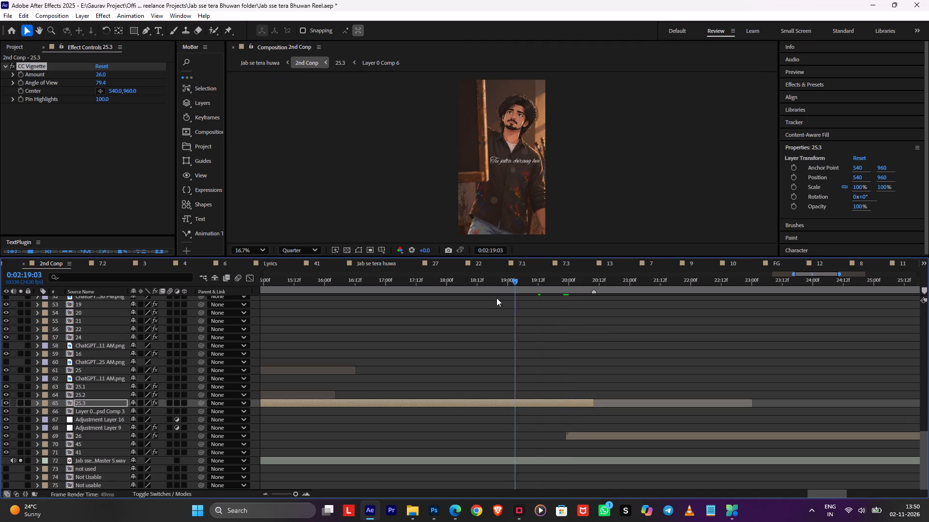
left_click_drag(496, 298, 487, 301)
key("space")
key("ctrl+s")
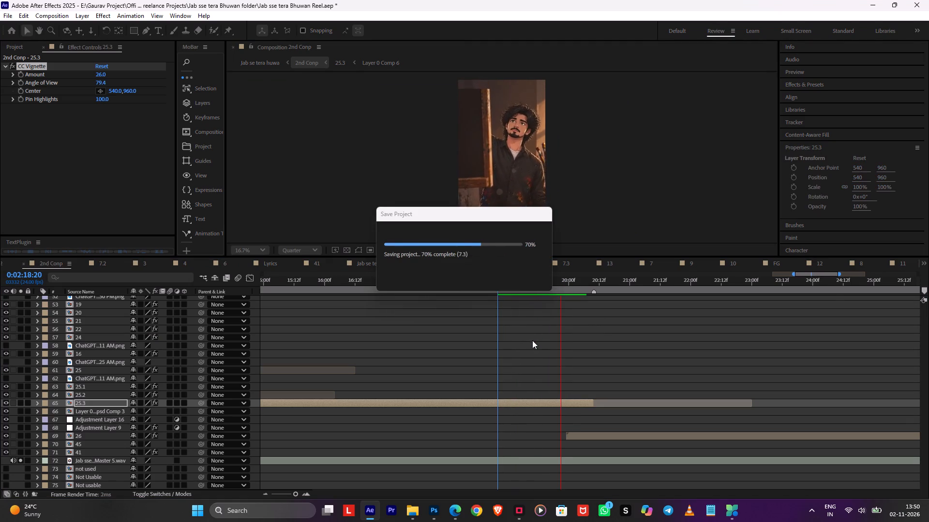
left_click(594, 280)
Open the nested composition 26 and set its frame size to 1080 × 1920.
double_click(607, 435)
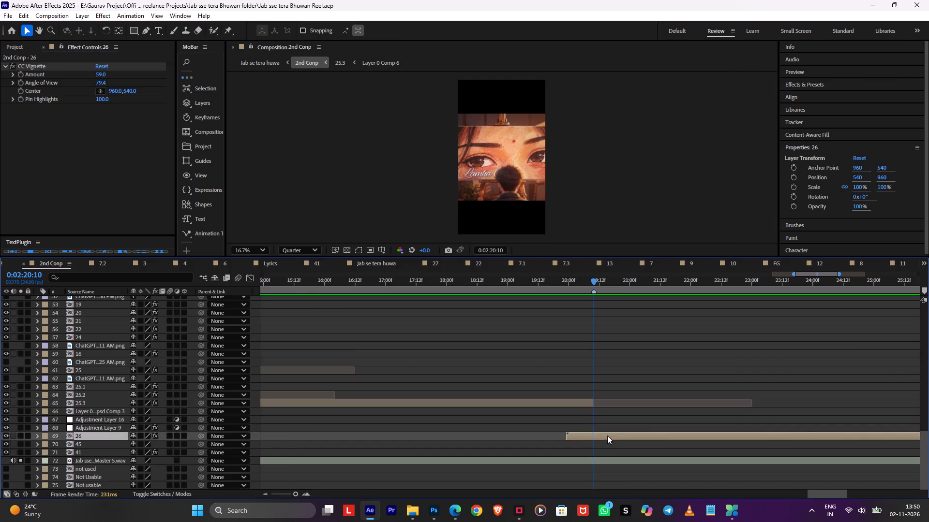
scroll(610, 150, "down", 1)
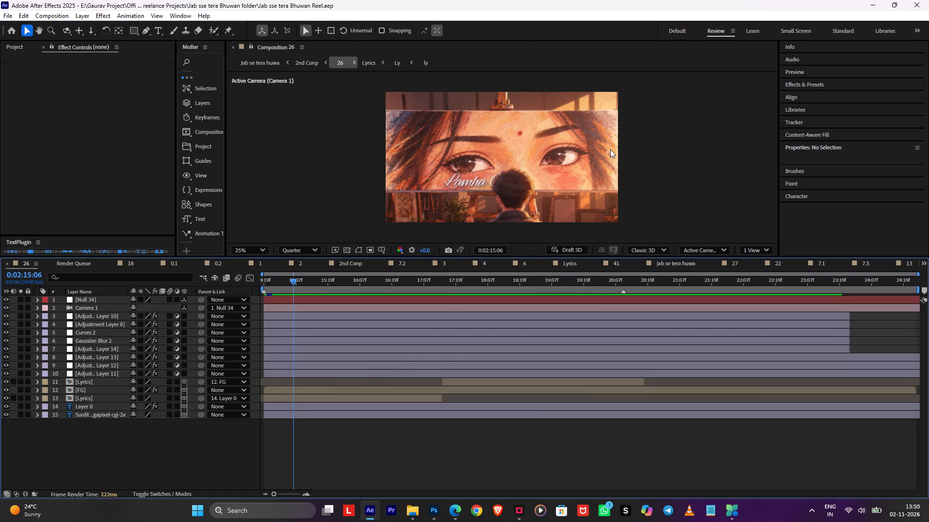
key("ctrl+k")
left_click(396, 196)
type("1080")
left_click(395, 209)
type("1920")
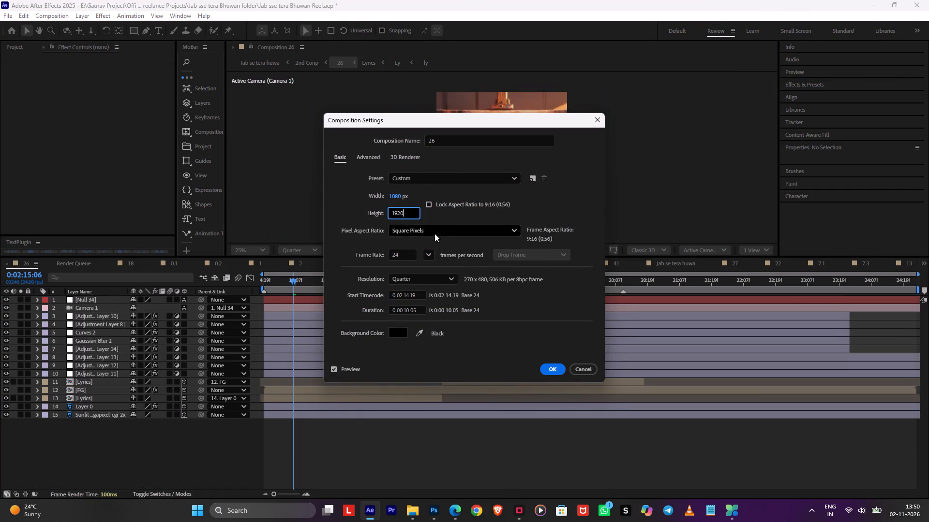
left_click(555, 366)
Move Layer 0 and the Sunlit studio background down the frame together to Y positions 240 and 640.
scroll(542, 191, "down", 1)
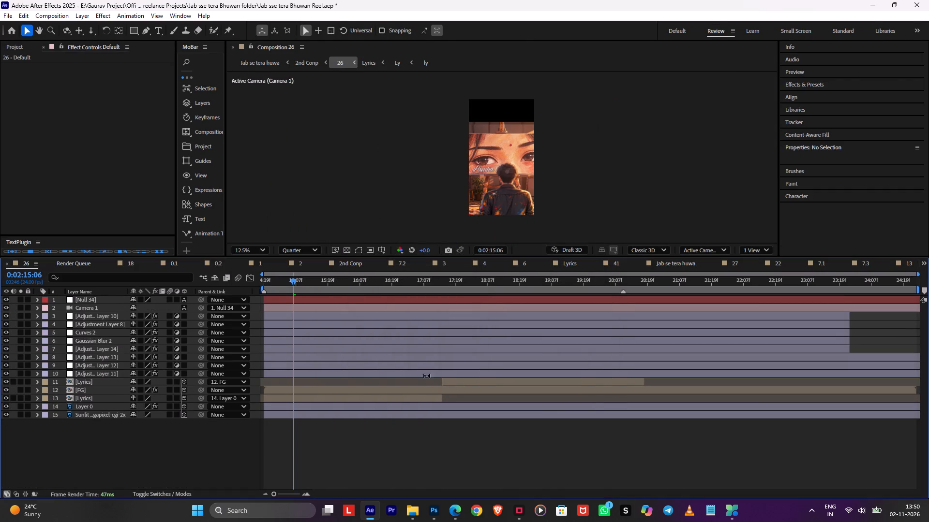
left_click(320, 408)
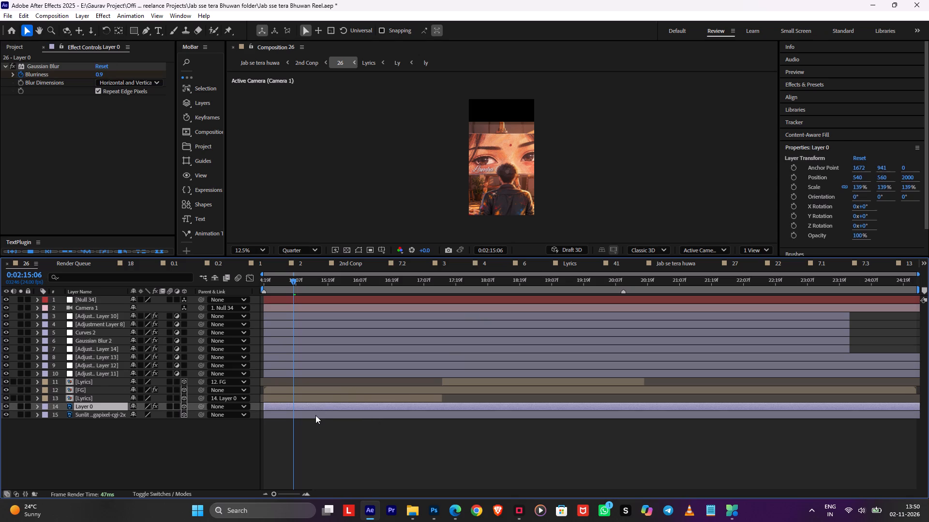
left_click(315, 416, "shift")
key("shift+Up")
key("shift+Up")
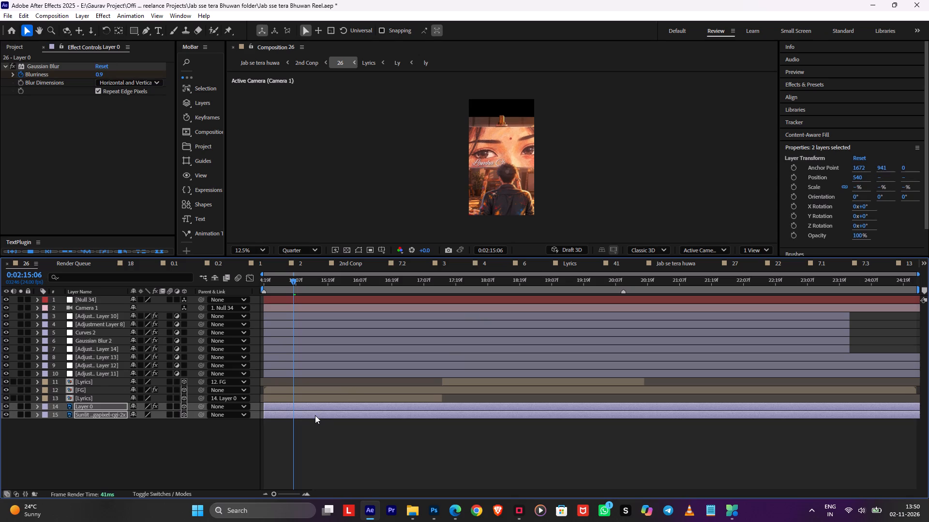
key("shift+Up")
key("shift+Up")
key("shift+Up")
key("shift+Up")
key("shift+Up")
key("shift+Up")
key("shift+Up")
key("shift+Down")
key("shift+Down")
key("shift+Down")
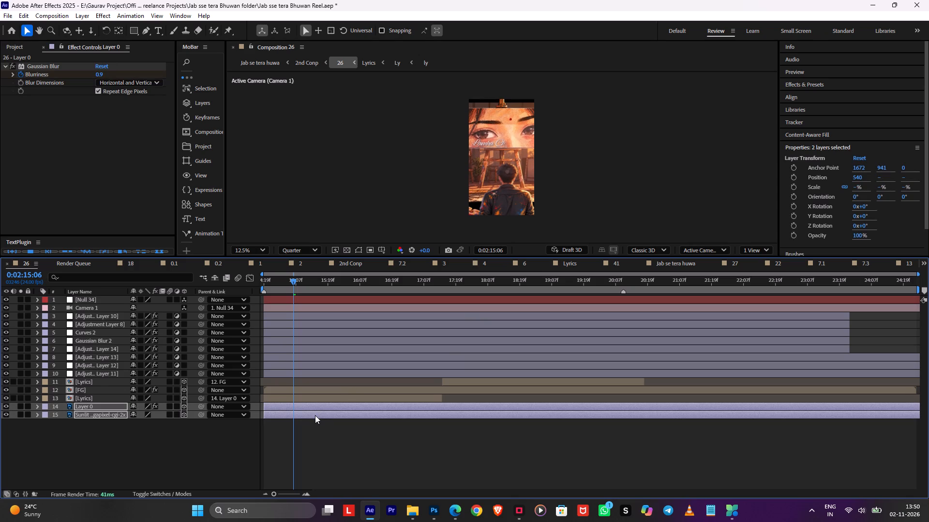
key("shift+Down")
key("shift+Down")
left_click(326, 443)
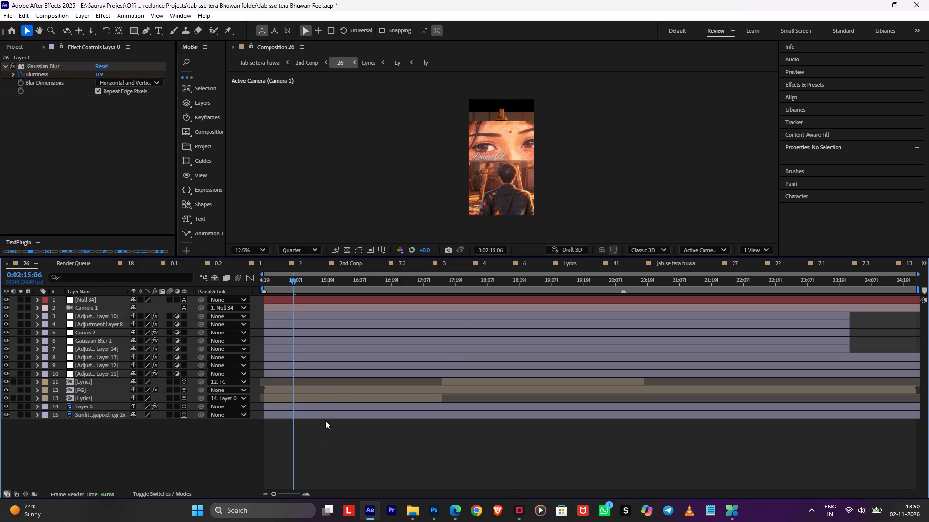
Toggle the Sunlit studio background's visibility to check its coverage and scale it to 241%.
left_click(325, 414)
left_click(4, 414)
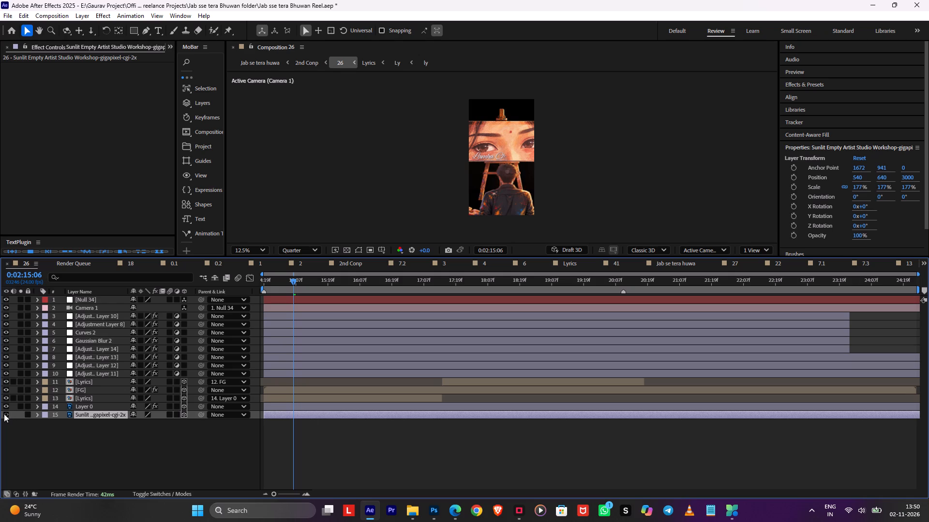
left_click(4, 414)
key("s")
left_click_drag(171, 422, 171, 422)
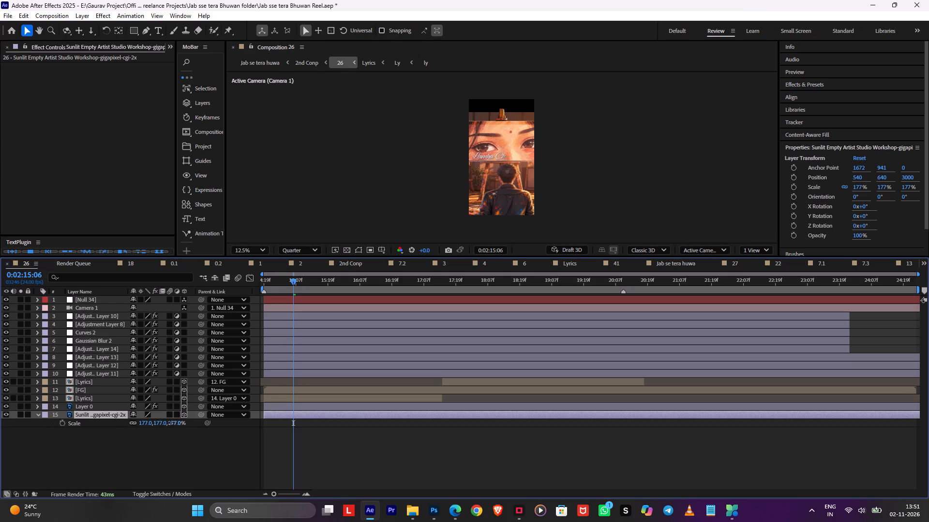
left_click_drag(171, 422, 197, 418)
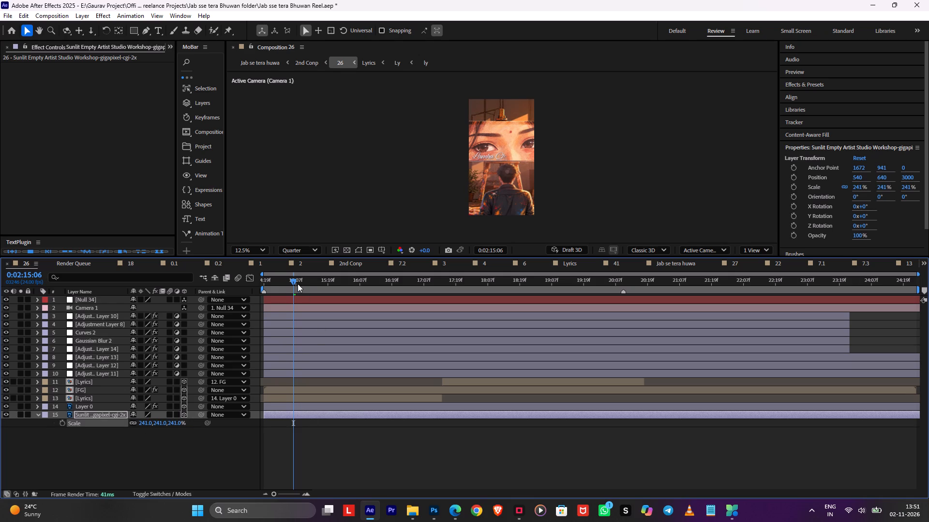
At 0:02:14:19, set Null 34's X position keyframe to 630.
left_click_drag(291, 283, 165, 300)
left_click(270, 300)
key("p")
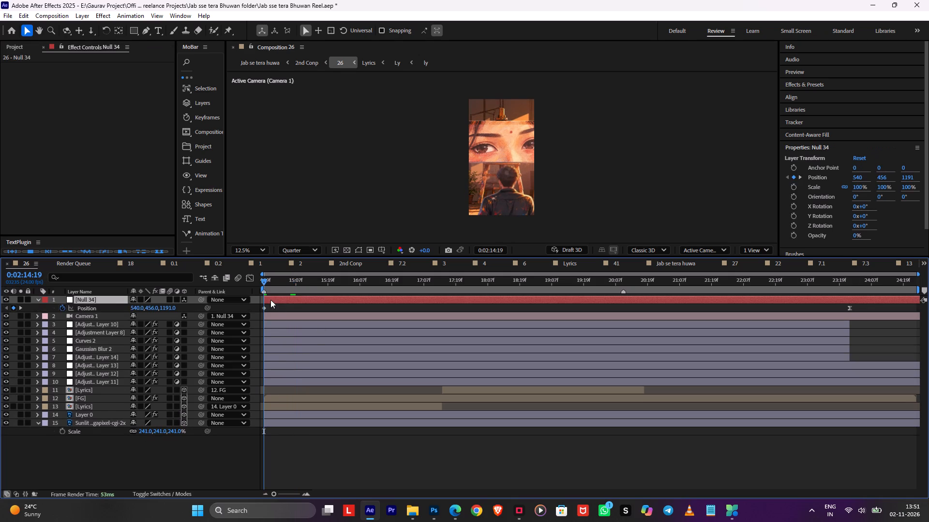
left_click_drag(136, 307, 181, 307)
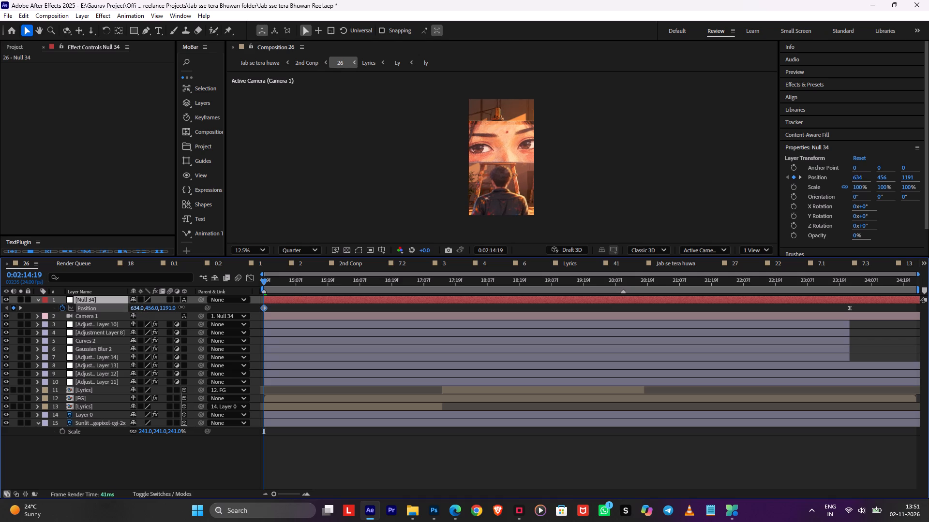
left_click_drag(181, 307, 180, 307)
Nudge Layer 0 horizontally to X position 548.
left_click(302, 423)
left_click(303, 415)
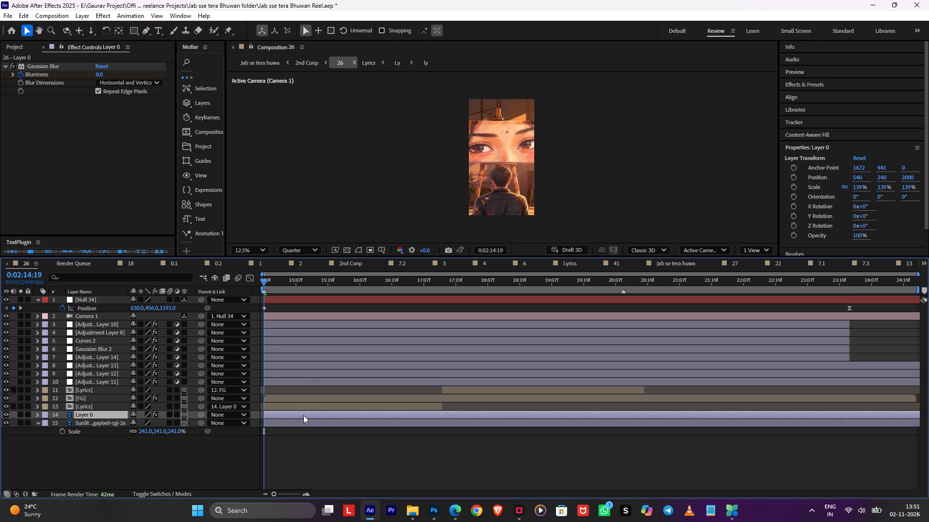
key("Right")
At Null 34's last keyframe, 0:02:23:23, scale the Sunlit studio background to 378% to fill the vertical frame.
left_click_drag(311, 284, 565, 285)
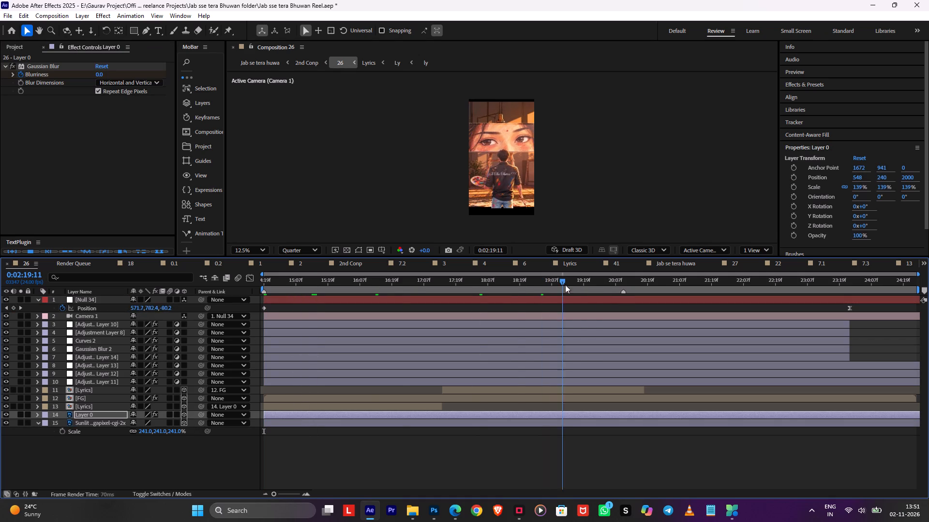
left_click_drag(565, 285, 850, 310)
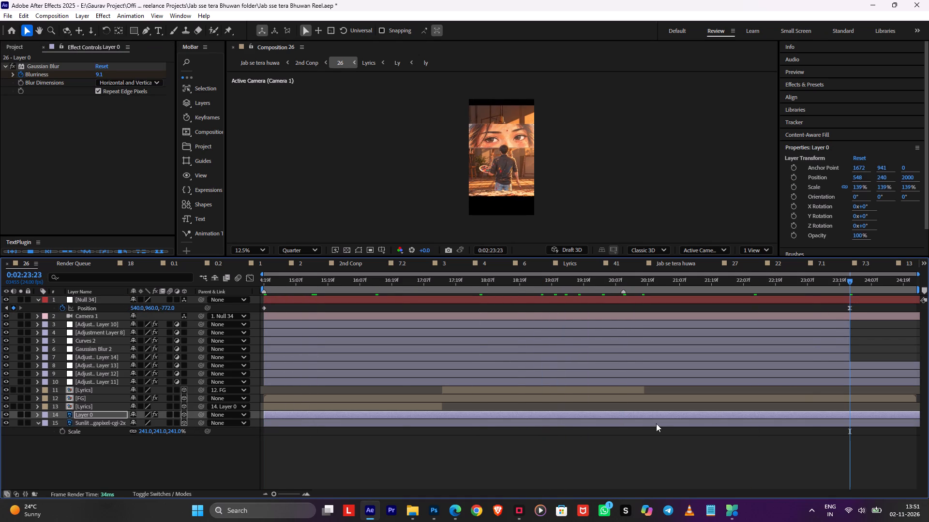
left_click(645, 424)
left_click_drag(175, 431, 211, 429)
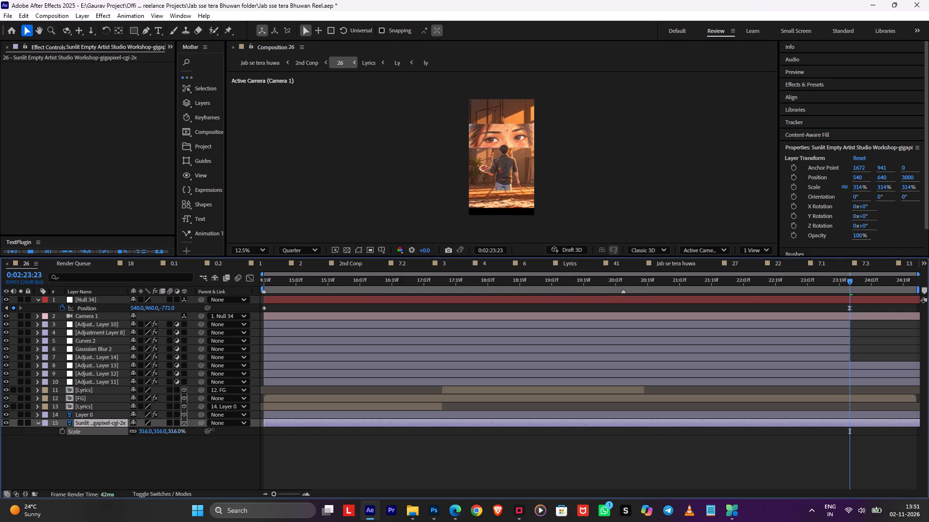
left_click_drag(211, 429, 237, 426)
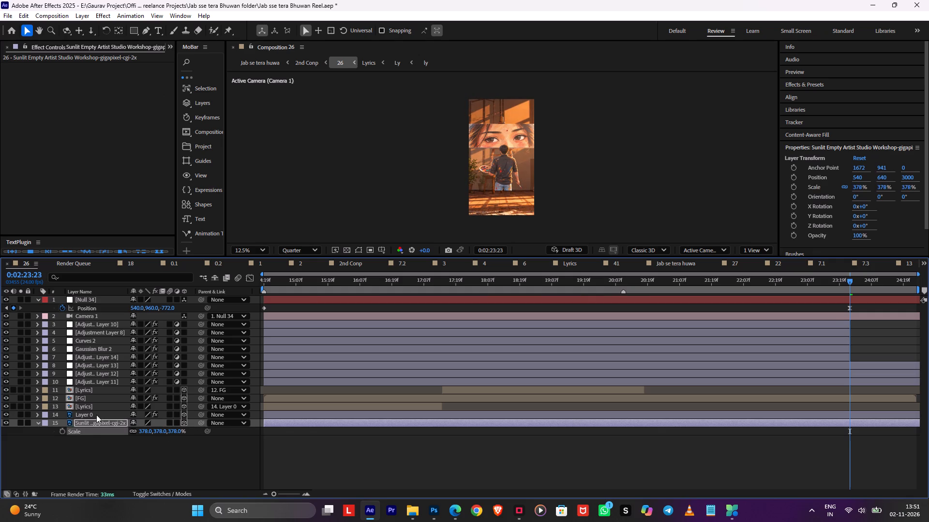
Scale Layer 0 to 150%.
left_click(96, 415)
key("s")
left_click_drag(175, 421, 180, 421)
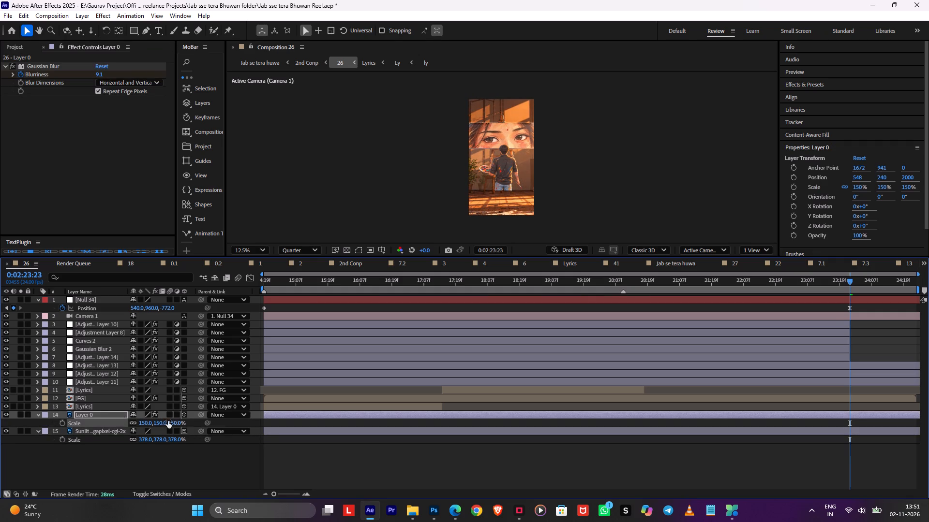
Scale the FG layer to 203% and move it down to Y position 1680.
left_click(88, 392)
left_click(87, 395)
key("s")
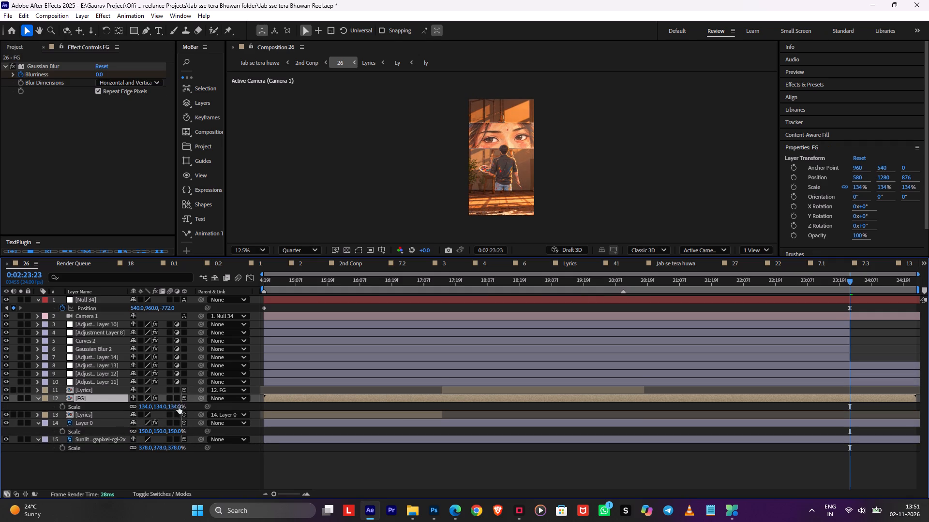
left_click_drag(178, 407, 210, 405)
key("shift+Down")
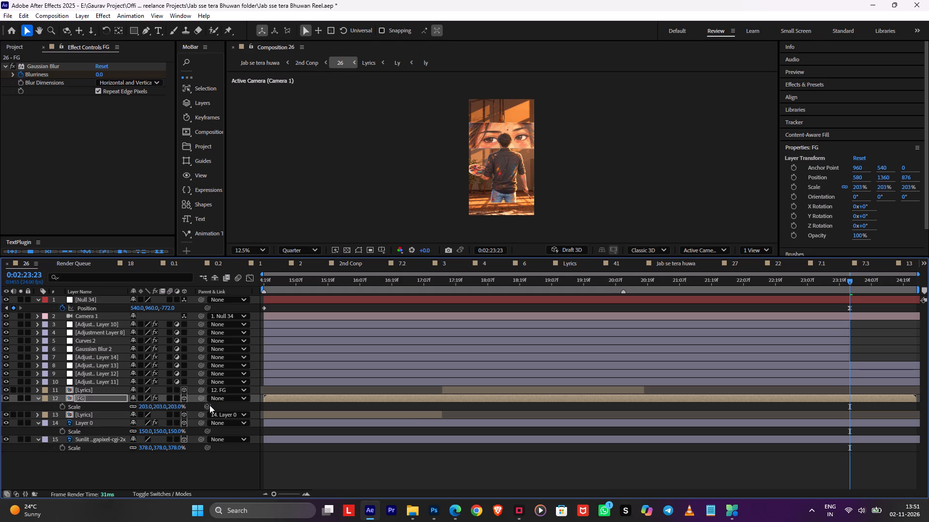
key("shift+Down")
key("shift+Down")
key("shift+Down")
key("shift+Down")
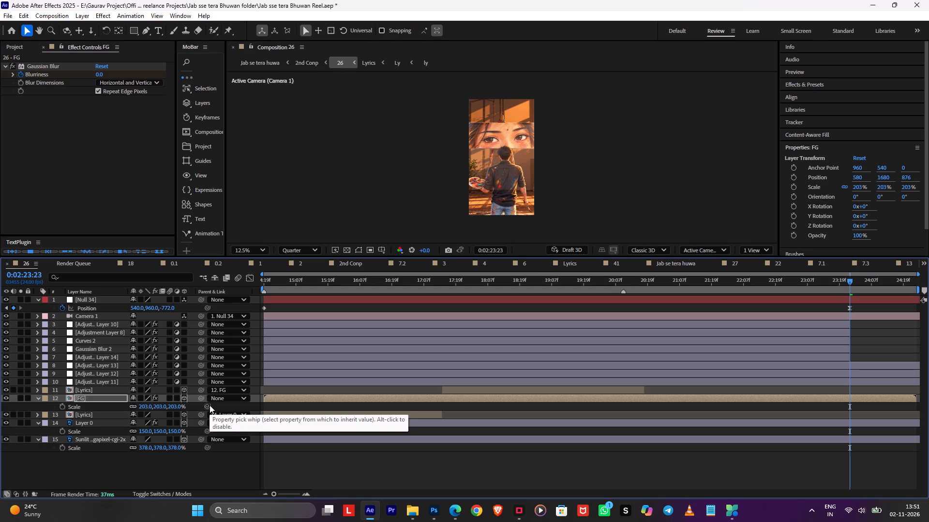
Scale all eight adjustment layers, from Adjustment Layer 10 through Adjustment Layer 11, to 231%.
left_click(360, 372)
left_click(351, 381)
left_click(365, 334, "shift")
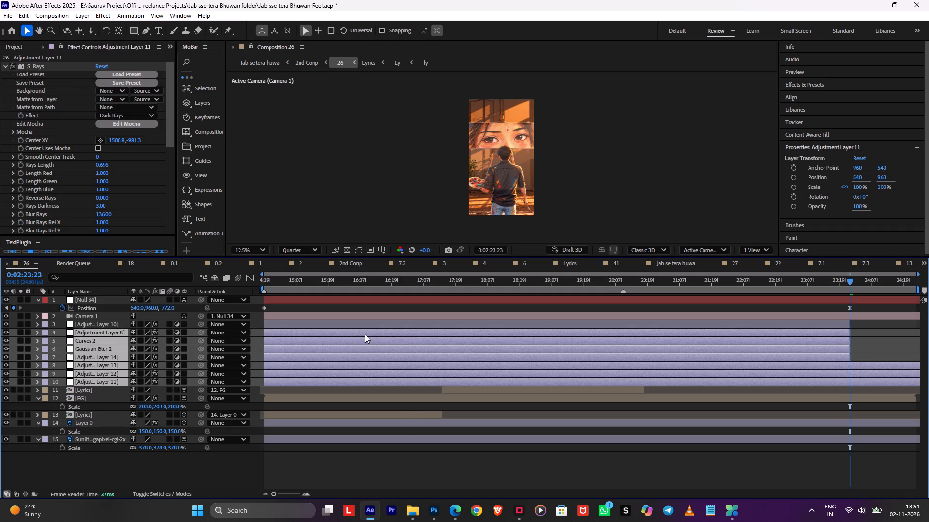
left_click(362, 324, "shift")
key("s")
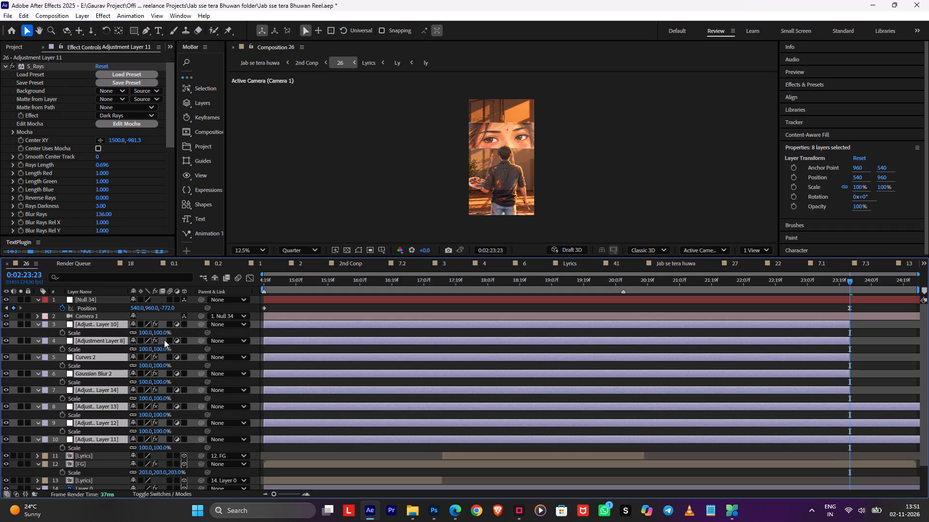
left_click_drag(161, 333, 223, 331)
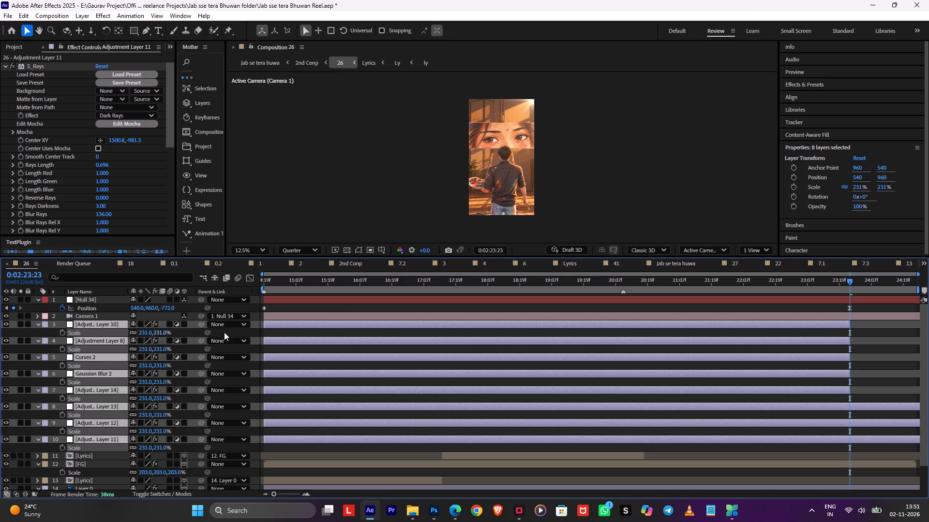
left_click(345, 308)
left_click(315, 345)
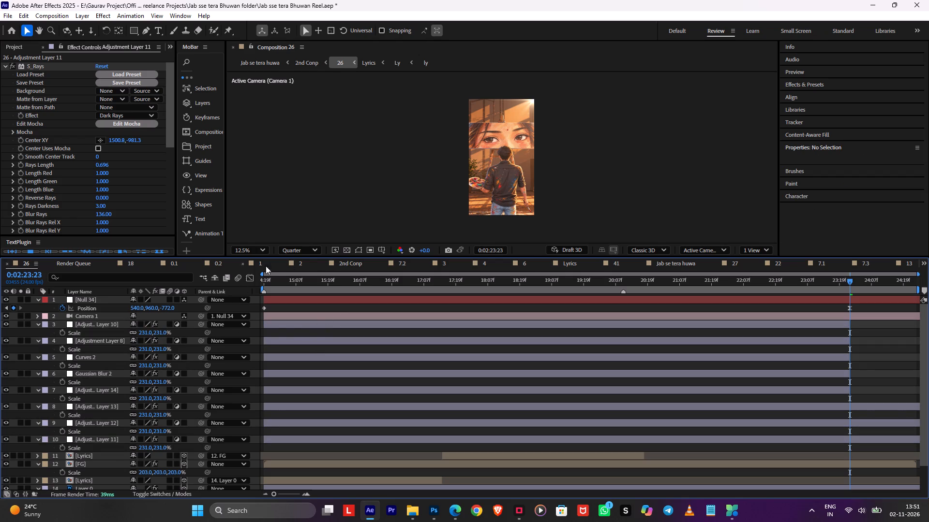
Move Adjustment Layer 13's Optical Flares source farther up and outside the frame, to Position XY 3183.5, -1651.6.
double_click(286, 251)
left_click(359, 251)
left_click(330, 326)
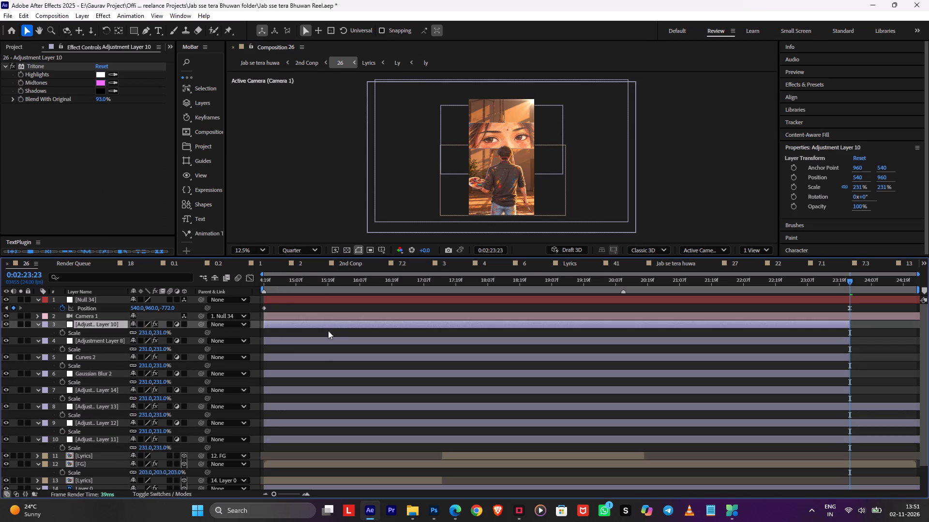
left_click(325, 339)
left_click(314, 357)
left_click(304, 369)
left_click(304, 373)
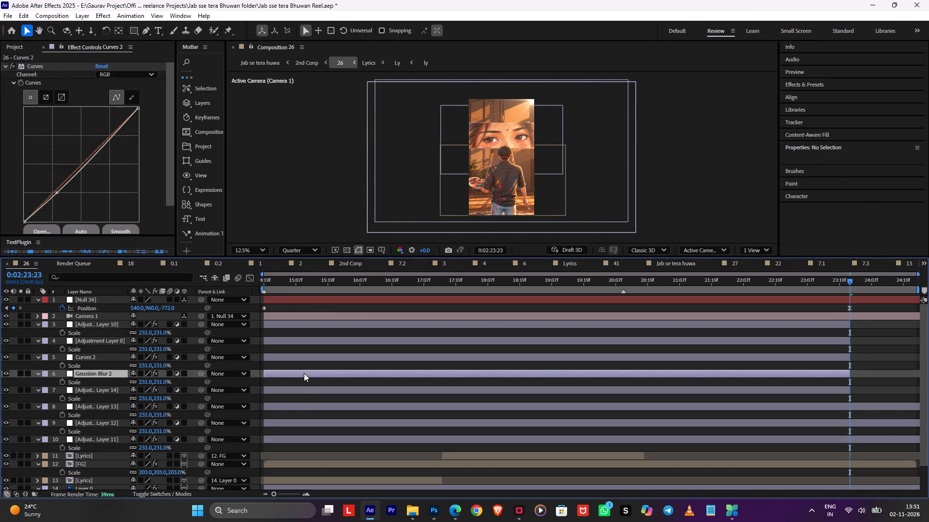
left_click(299, 389)
left_click(298, 405)
left_click(299, 416)
left_click(302, 399)
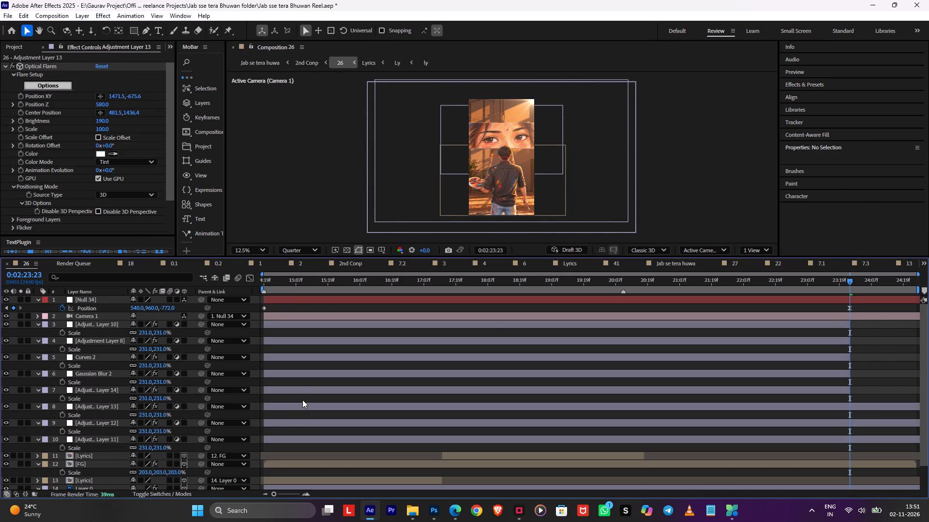
left_click(300, 407)
left_click(40, 66)
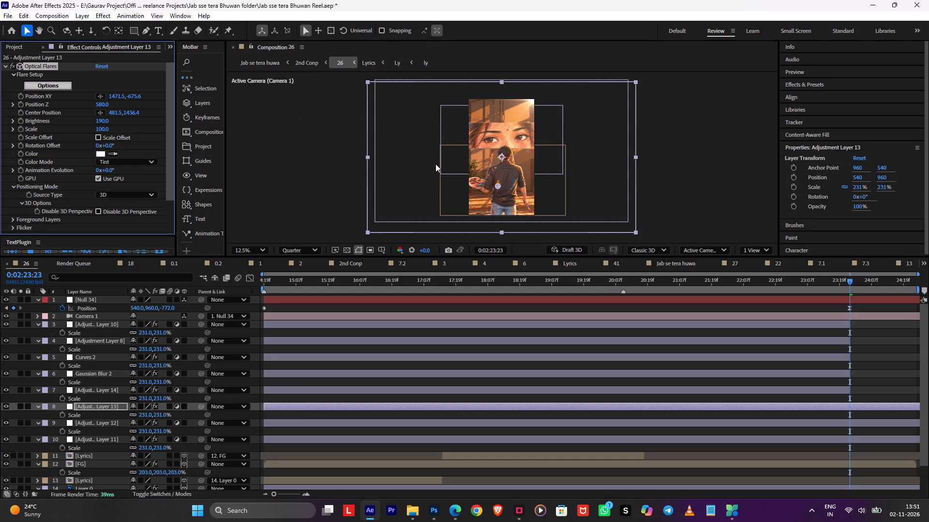
scroll(539, 170, "down", 1)
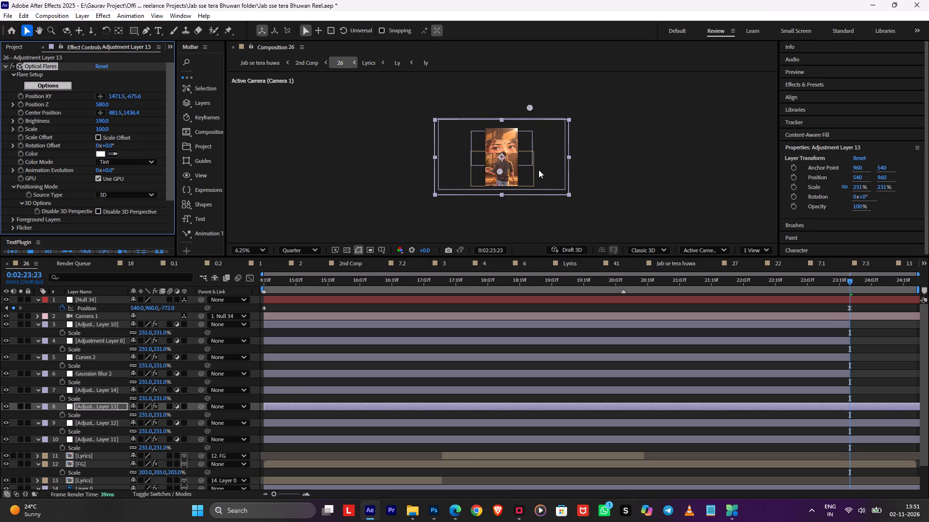
left_click_drag(529, 107, 581, 77)
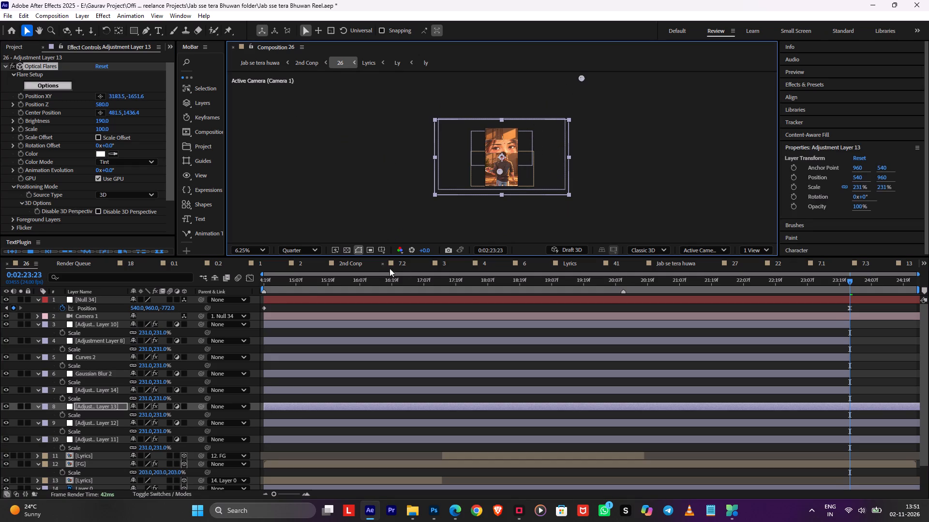
Play composition 26 from its beginning to check the reframed shot.
left_click_drag(271, 284, 218, 286)
scroll(554, 183, "up", 1)
key("space")
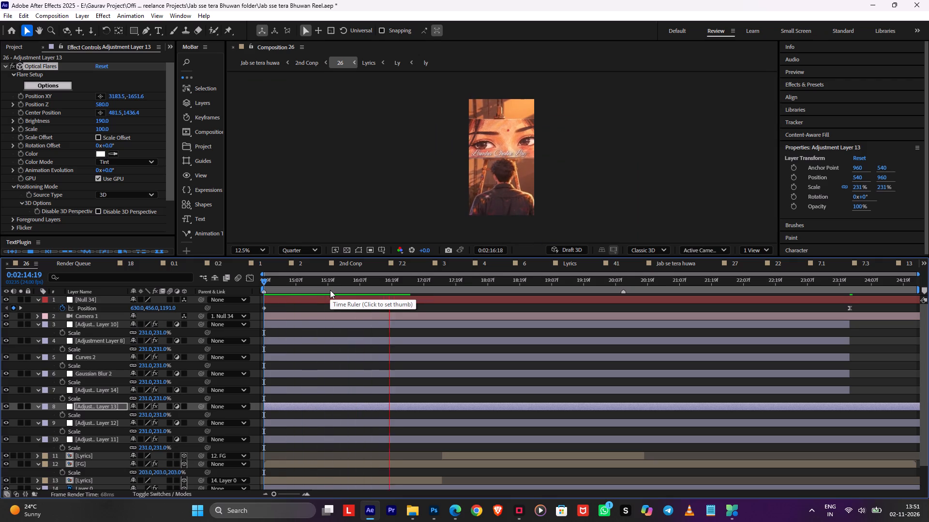
key("space")
Return to 2nd Conp and play from the start of layer 26 at 0:02:19:23 through its outgoing transition.
key("Tab")
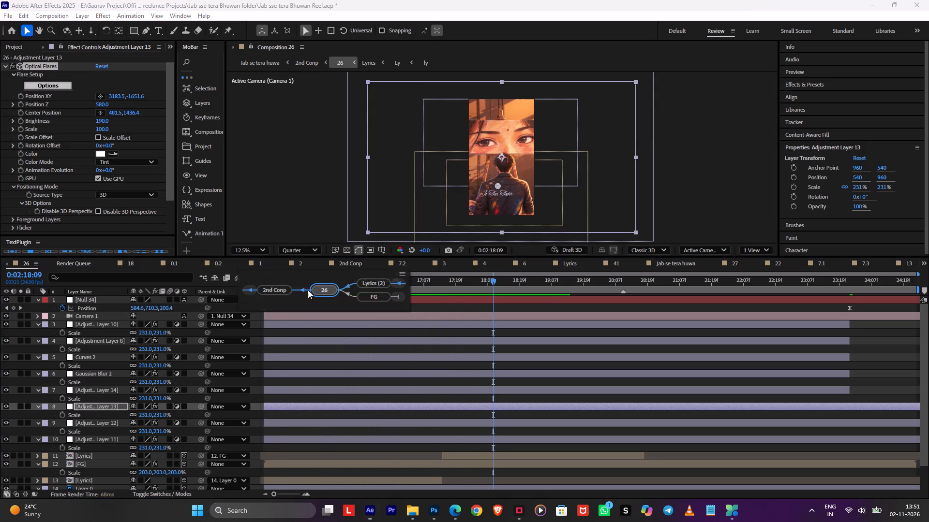
left_click(282, 290)
left_click(566, 283)
key("space")
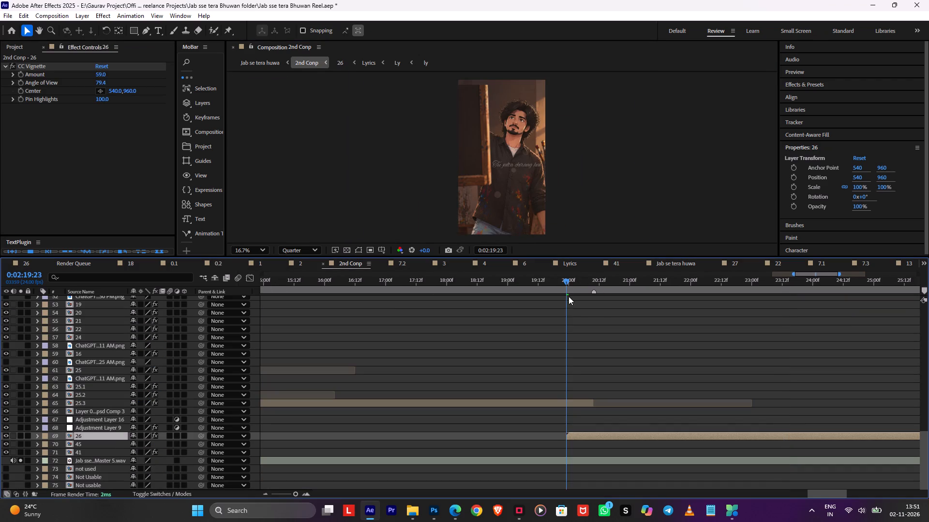
middle_click_drag(717, 341, 477, 296)
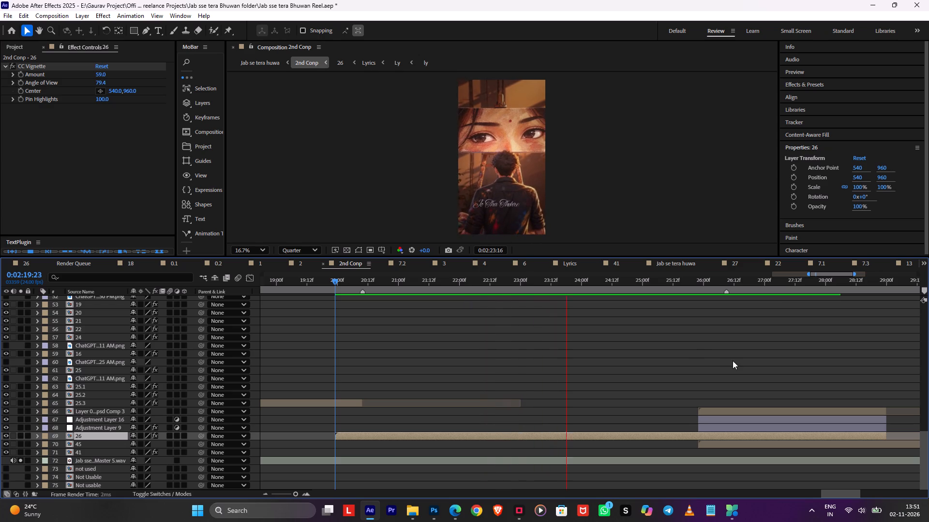
left_click_drag(731, 357, 676, 356)
middle_click_drag(681, 348, 567, 341)
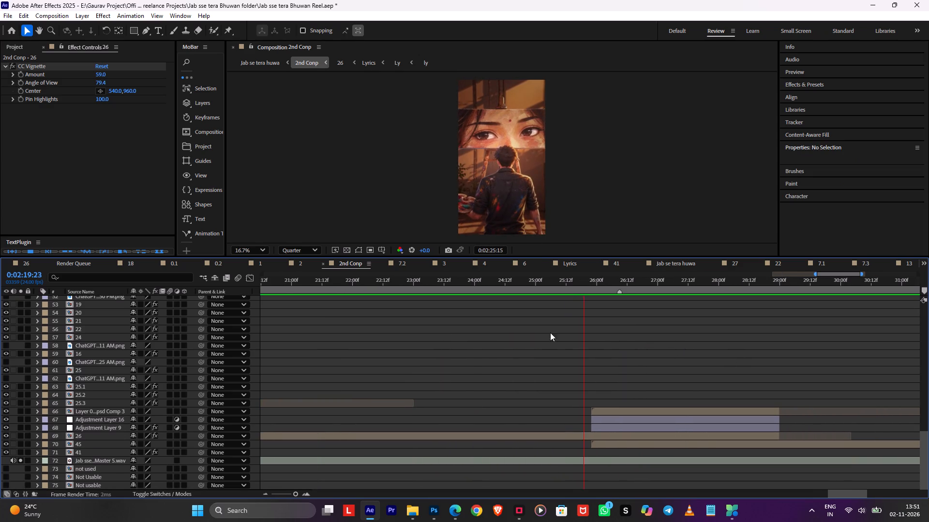
key("space")
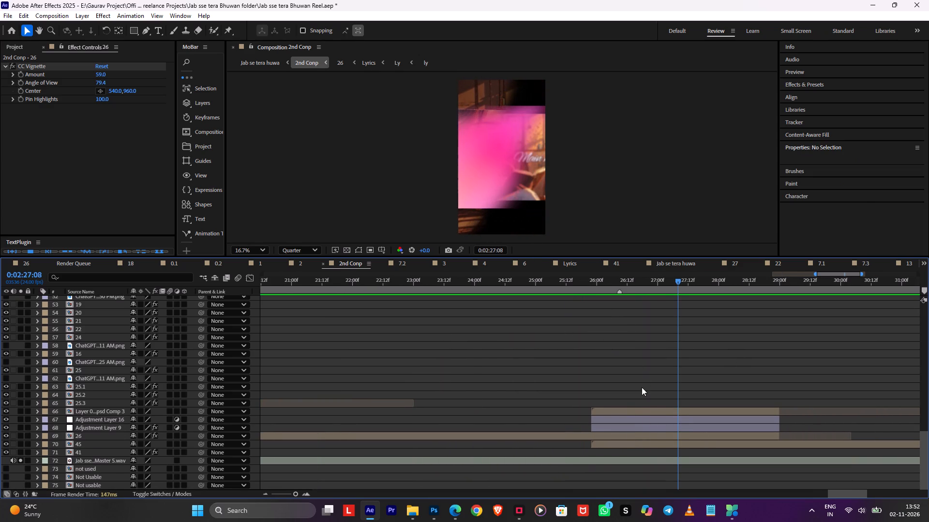
Scale the transition layers together, setting Layer 0 copy/39.psd Comp 3 to 222% and Adjustment Layers 16 and 9 to 204%.
left_click(633, 409)
left_click(621, 427, "shift")
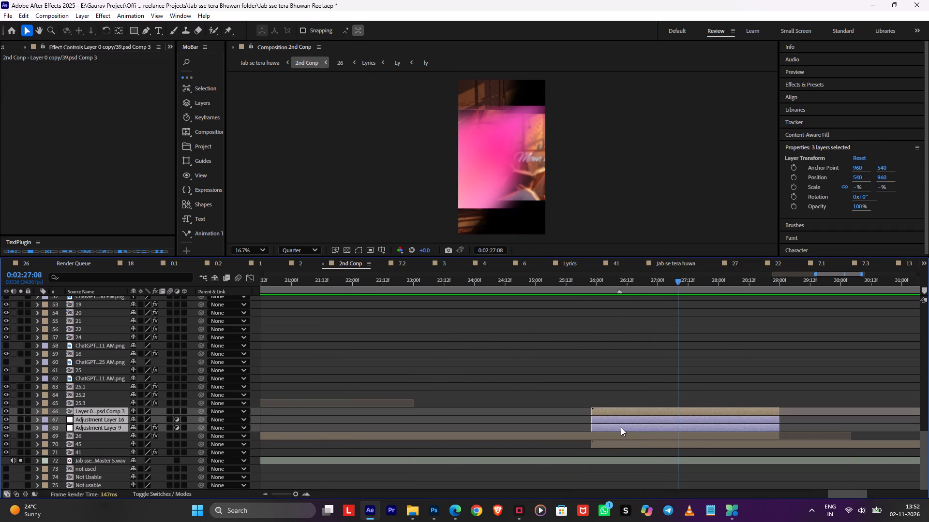
left_click(636, 367)
left_click(618, 416)
left_click(617, 408)
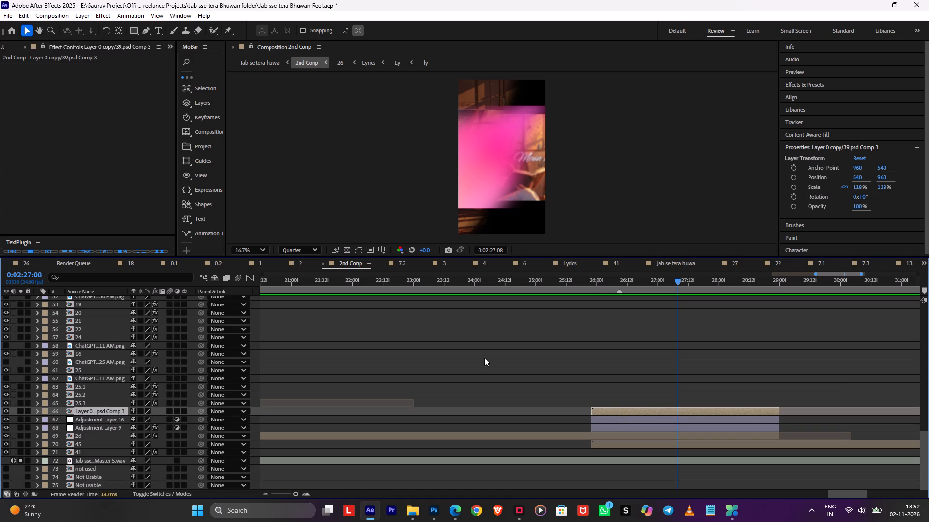
left_click(356, 248)
left_click(632, 429, "shift")
key("s")
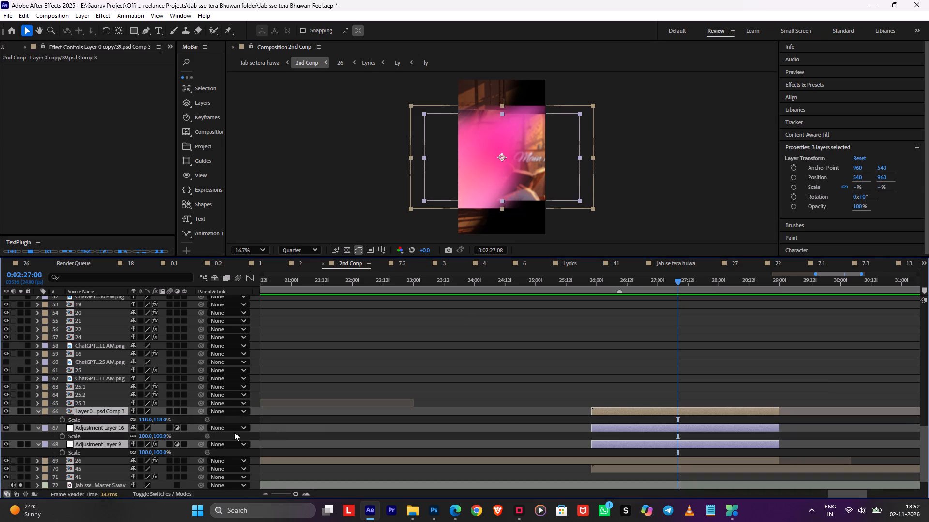
left_click_drag(158, 421, 207, 414)
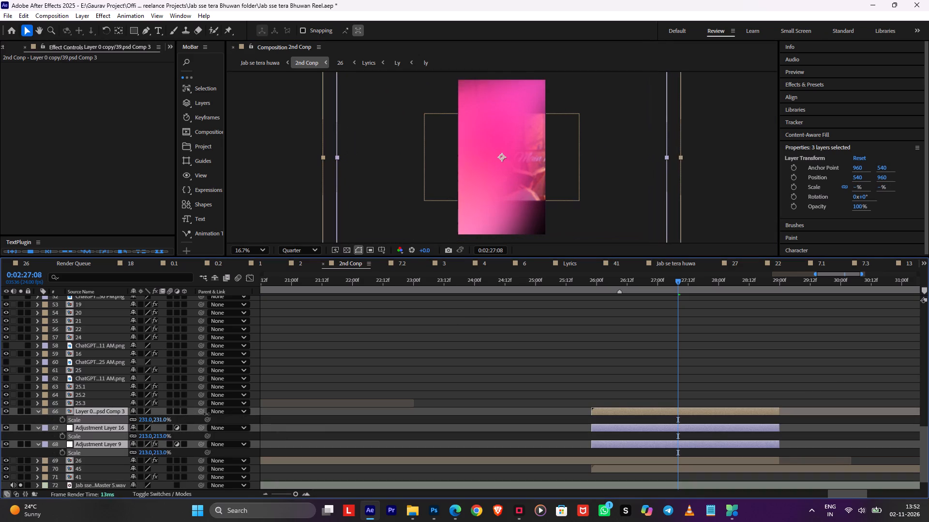
left_click_drag(207, 414, 203, 414)
Play the transition from 0:02:25:14 and save the project.
left_click(571, 283)
left_click(566, 350)
key("space")
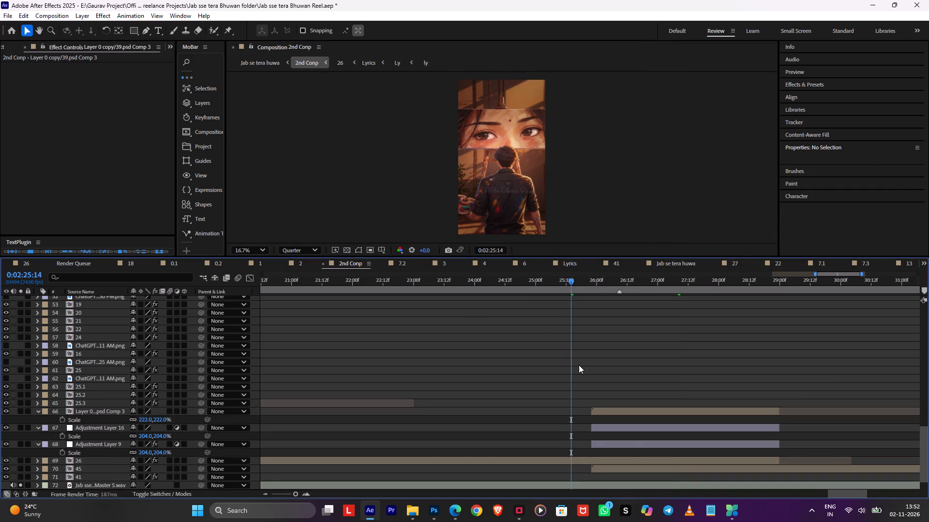
scroll(584, 362, "up", 1, "alt")
key("ctrl+s")
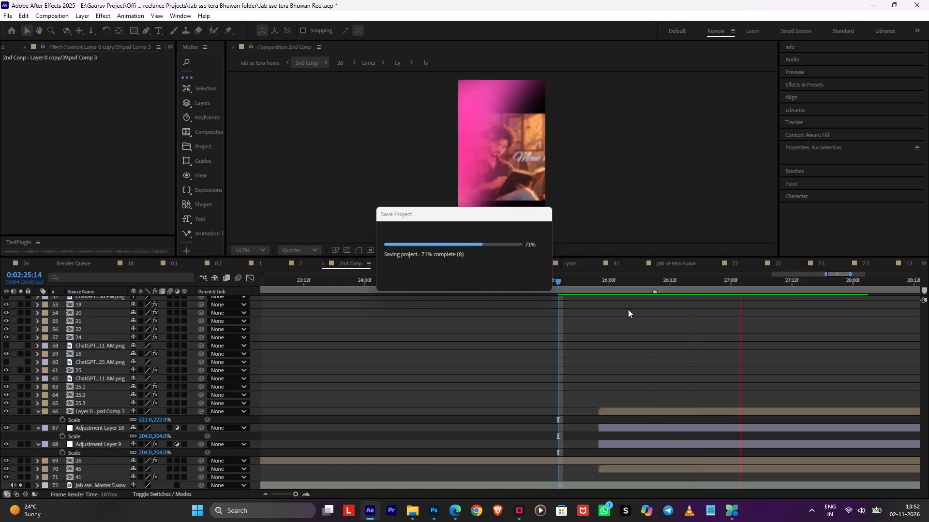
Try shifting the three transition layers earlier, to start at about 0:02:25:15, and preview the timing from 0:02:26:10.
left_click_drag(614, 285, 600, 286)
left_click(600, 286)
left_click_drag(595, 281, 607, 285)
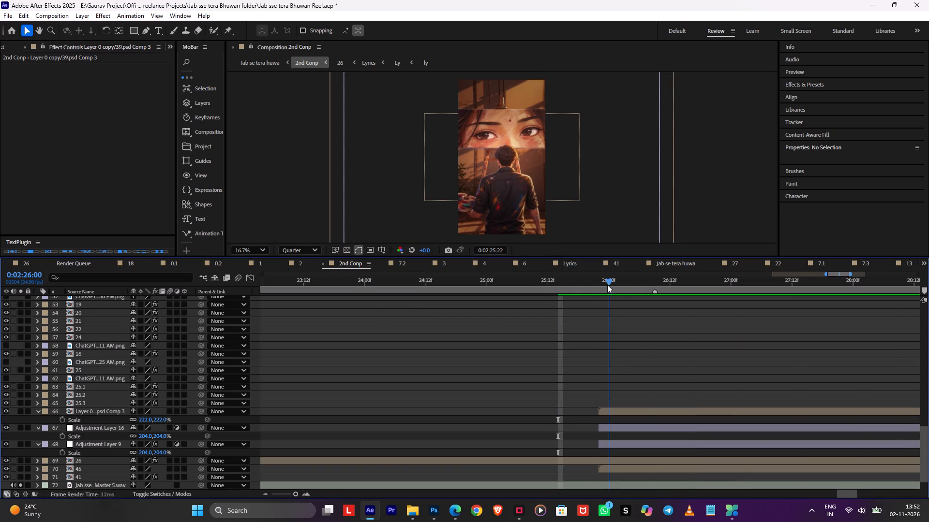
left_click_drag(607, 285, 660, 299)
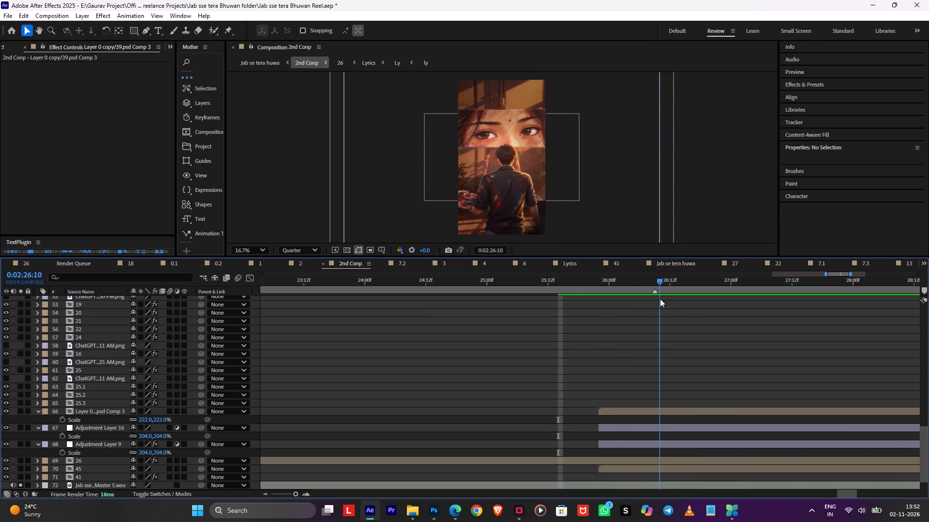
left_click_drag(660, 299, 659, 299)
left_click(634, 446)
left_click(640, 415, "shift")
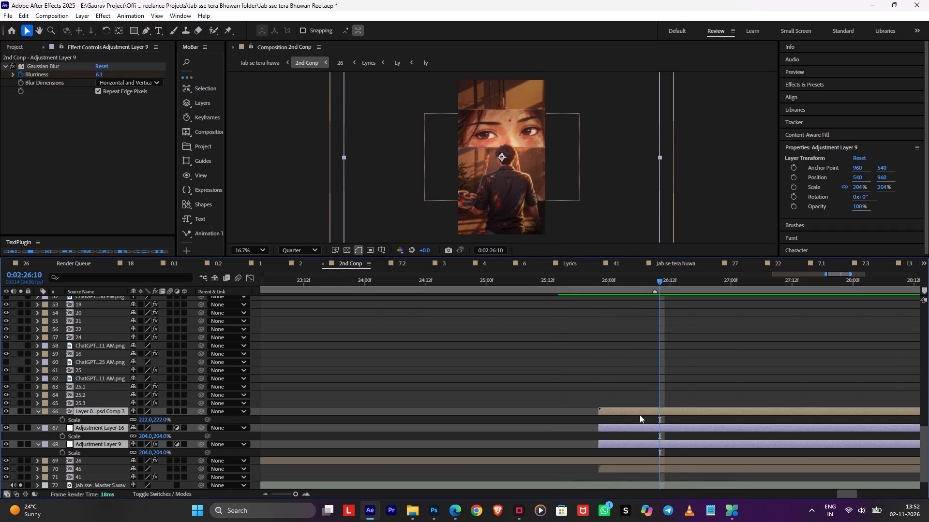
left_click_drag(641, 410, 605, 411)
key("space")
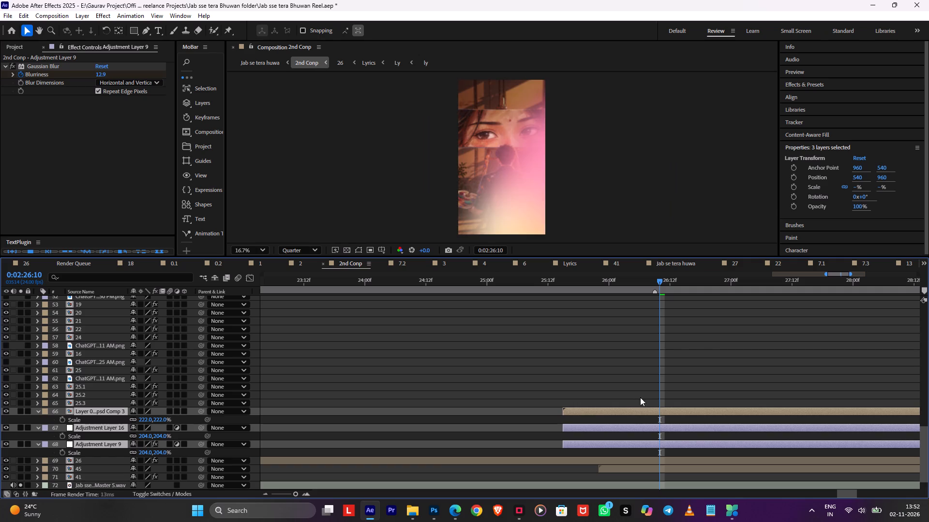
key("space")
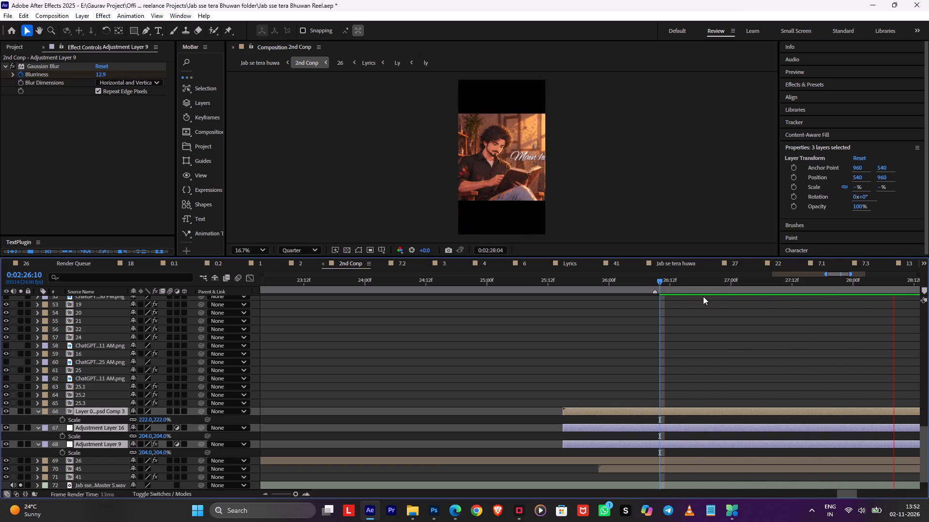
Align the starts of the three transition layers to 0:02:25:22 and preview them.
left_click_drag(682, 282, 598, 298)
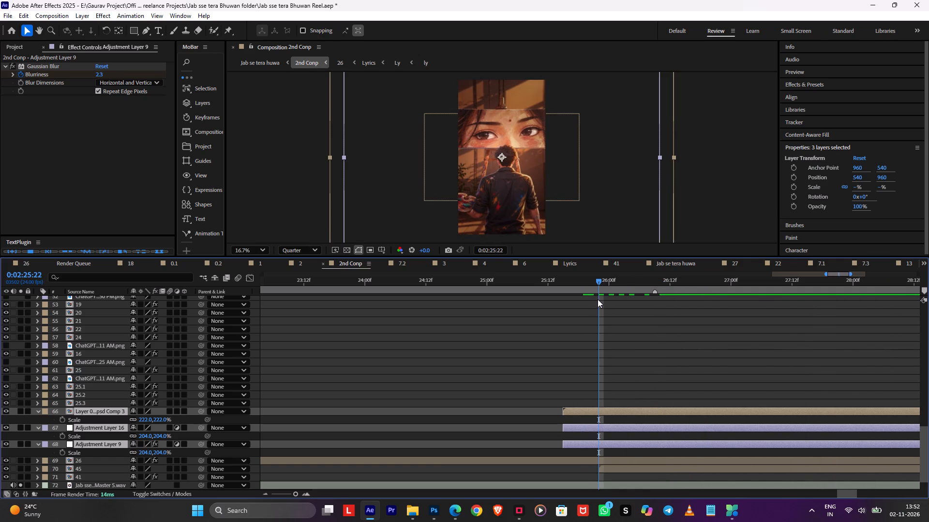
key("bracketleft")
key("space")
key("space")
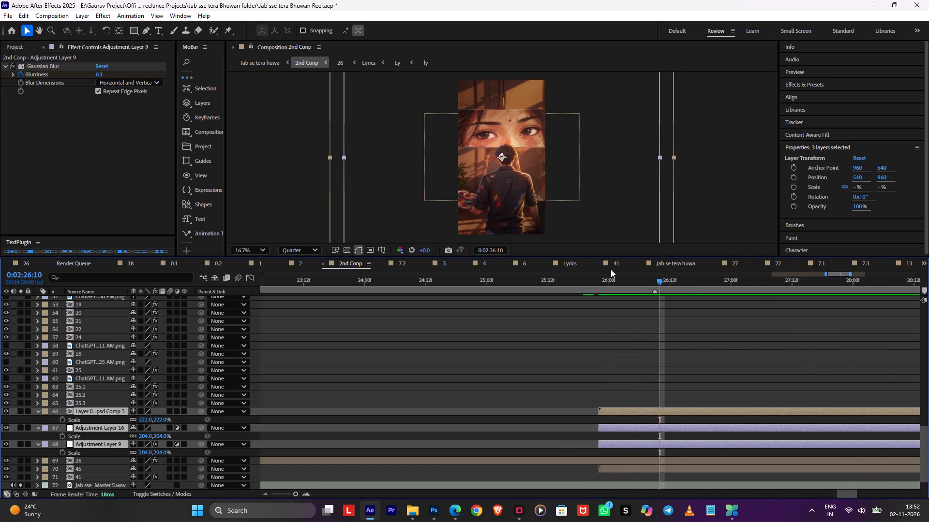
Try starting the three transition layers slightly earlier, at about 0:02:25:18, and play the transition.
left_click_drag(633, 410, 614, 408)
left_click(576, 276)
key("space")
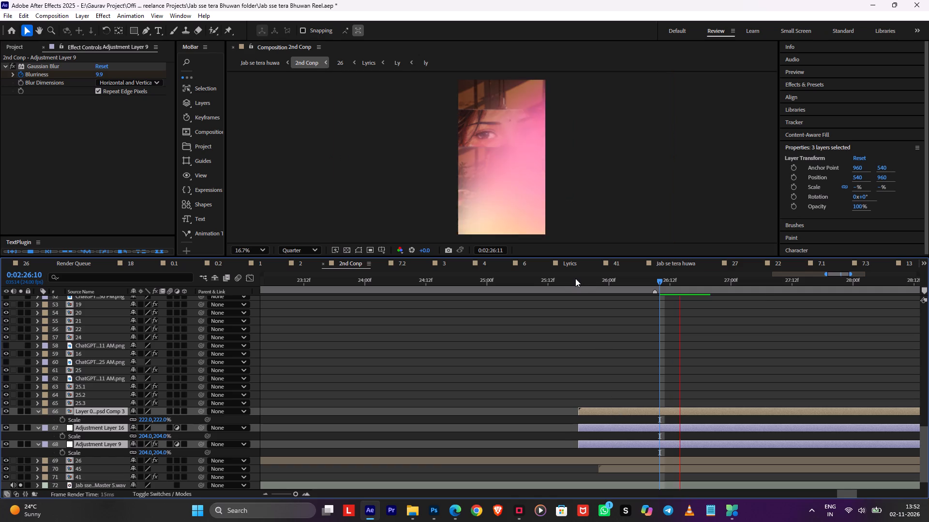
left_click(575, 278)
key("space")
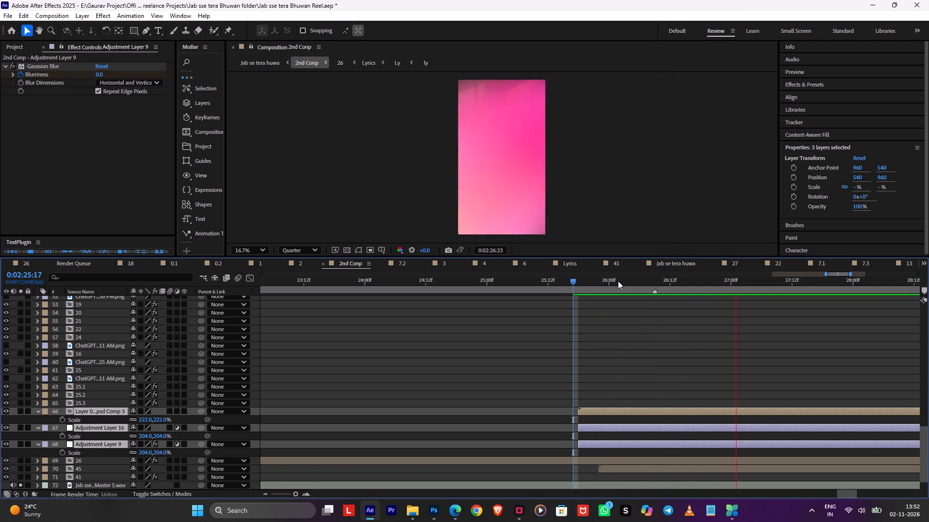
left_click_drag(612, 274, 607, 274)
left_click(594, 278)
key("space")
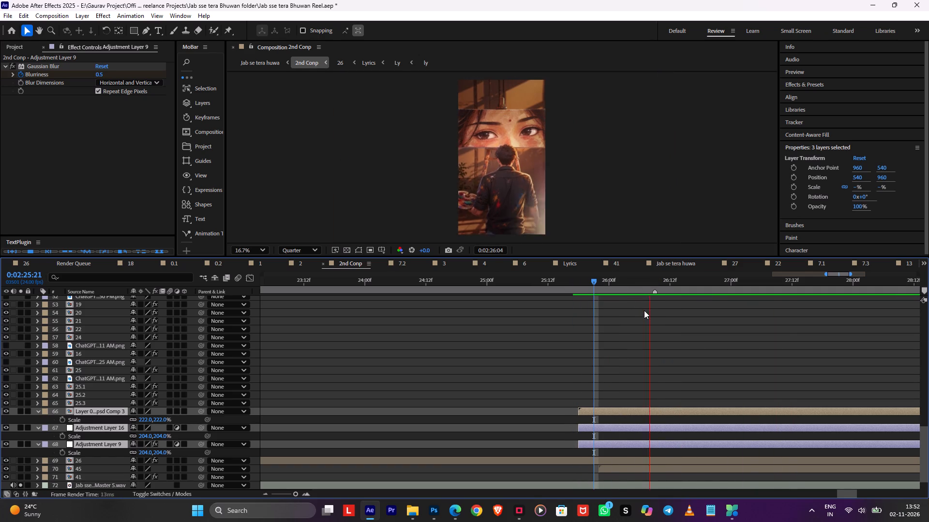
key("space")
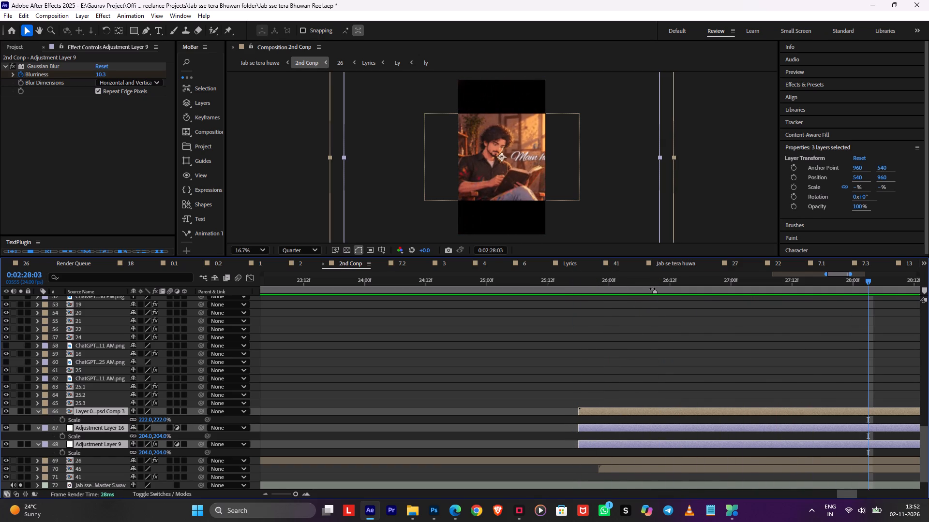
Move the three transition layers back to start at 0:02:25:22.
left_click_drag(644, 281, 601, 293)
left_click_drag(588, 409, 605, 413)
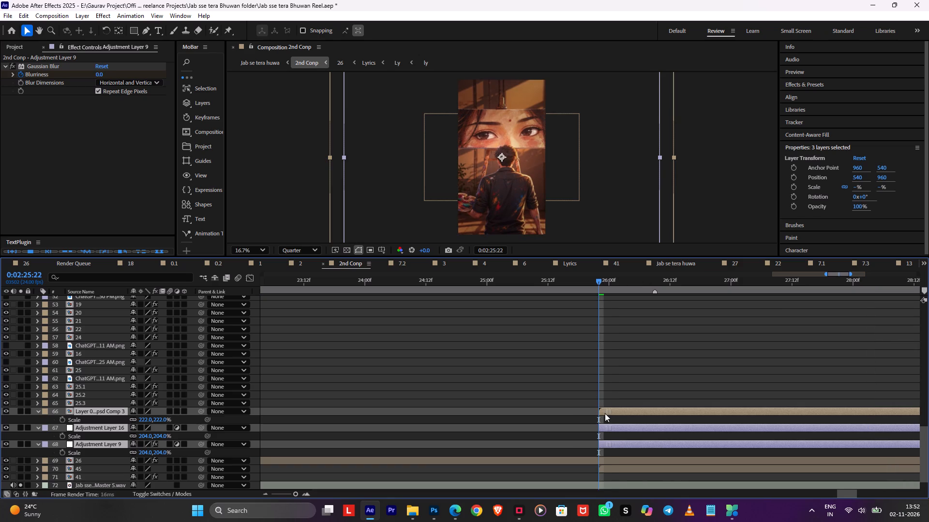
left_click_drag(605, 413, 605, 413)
Reveal layer 26's Mask 1 path and play the transition to examine its keyframe timing.
left_click(605, 458)
key("m")
scroll(644, 367, "down", 1)
key("space")
key("space")
key("space")
key("space")
left_click_drag(670, 361, 545, 342)
Check the Layer 0 copy/39.psd Comp 3 layer and the two adjustment layers below it for masks.
left_click(522, 404)
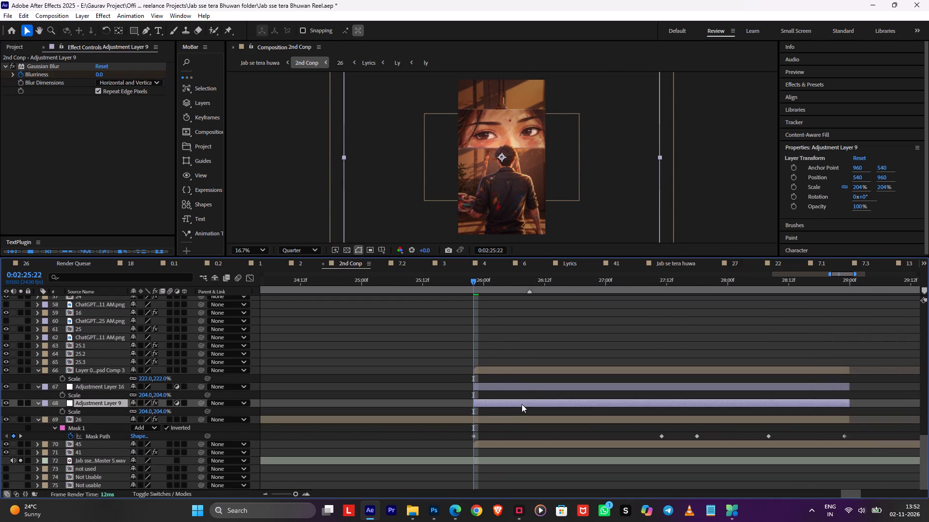
left_click(524, 386)
left_click(526, 371)
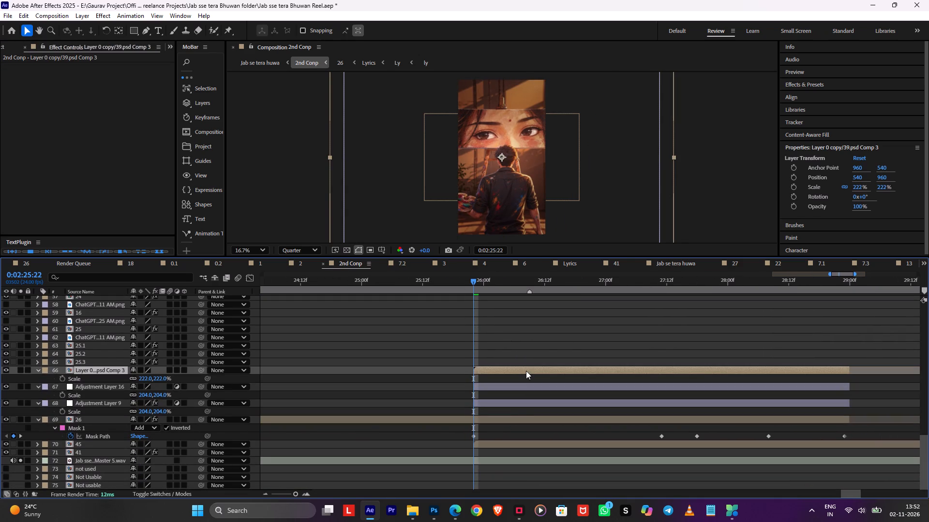
left_click(524, 389)
left_click(517, 409)
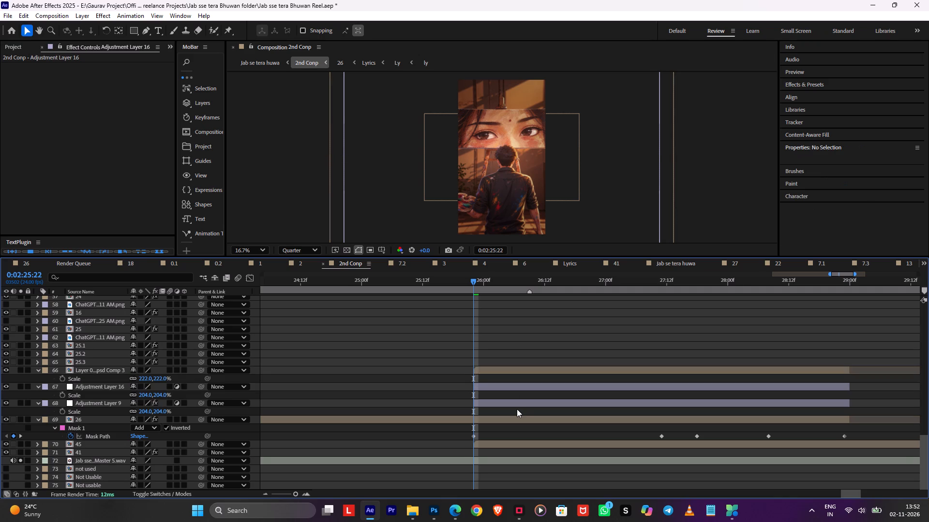
left_click(517, 401)
key("m")
left_click(517, 391)
key("m")
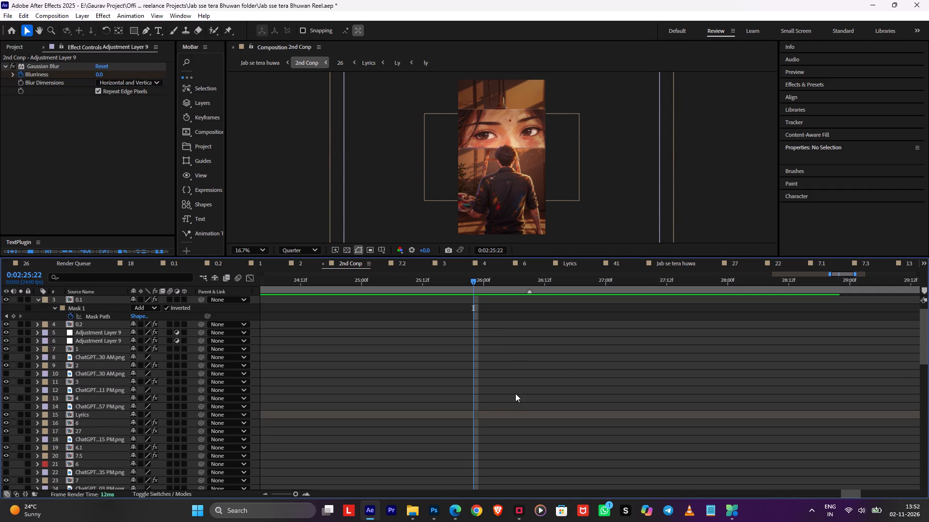
key("m")
scroll(515, 394, "down", 2)
scroll(515, 394, "up", 1)
scroll(515, 394, "down", 11)
scroll(515, 394, "up", 1)
scroll(515, 394, "down", 1)
scroll(515, 394, "up", 1)
scroll(515, 394, "down", 14)
left_click(507, 419)
key("m")
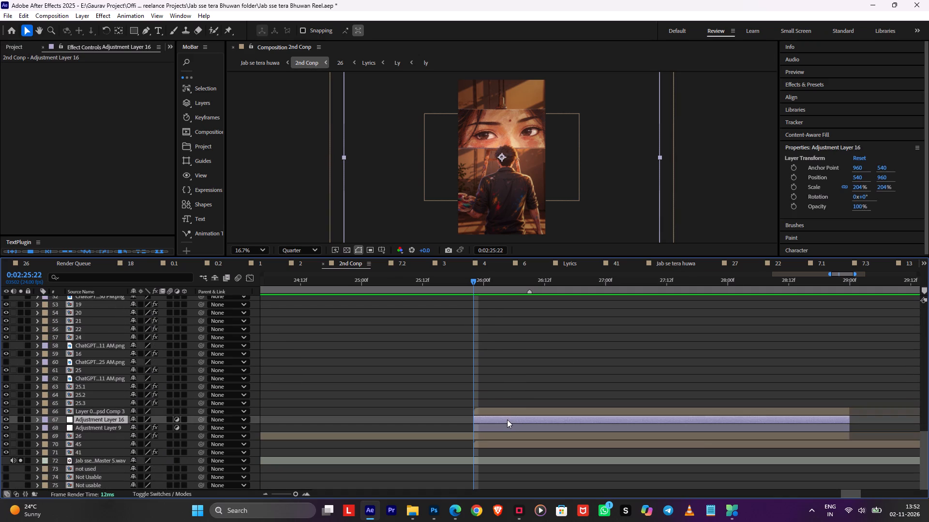
left_click(507, 408)
key("m")
Scale down the three transition layers together, to 197% for Layer 0 copy/39.psd Comp 3 and 179% for both adjustment layers.
left_click(500, 418)
left_click(497, 428)
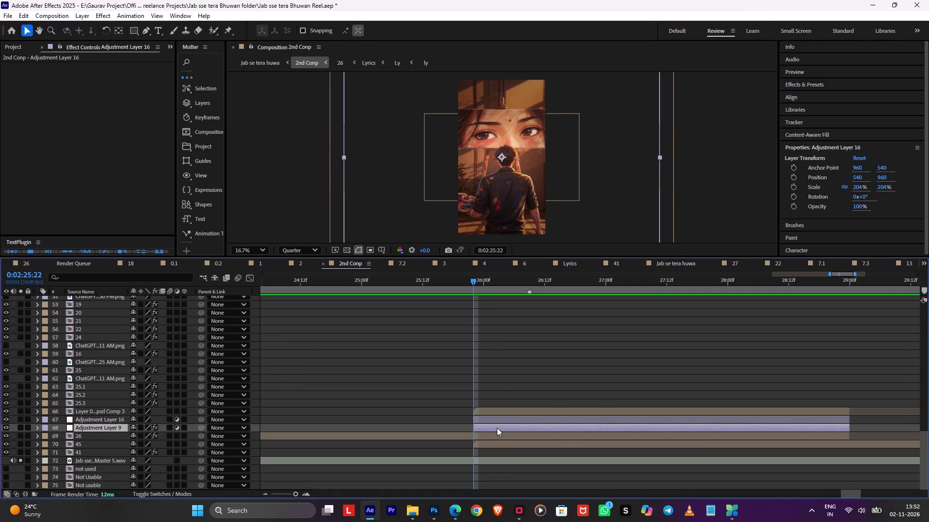
left_click(499, 414, "shift")
key("s")
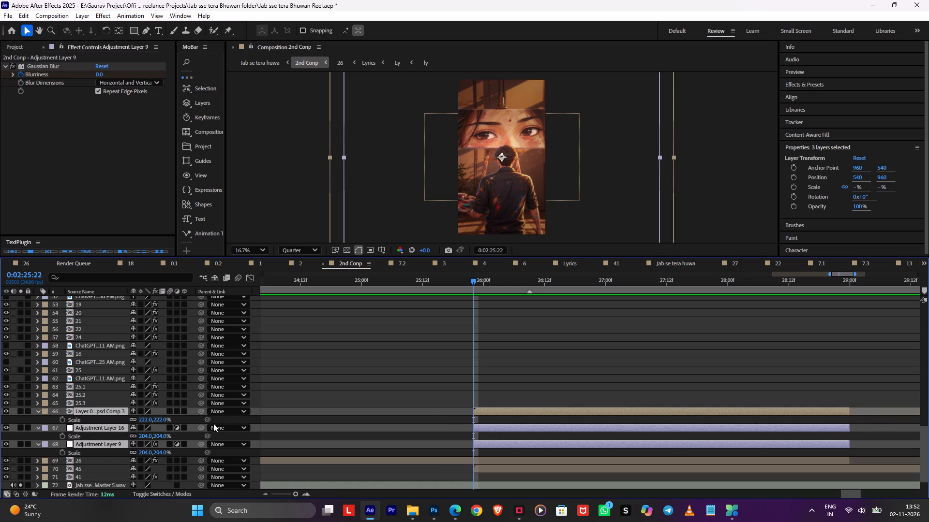
left_click_drag(162, 418, 144, 418)
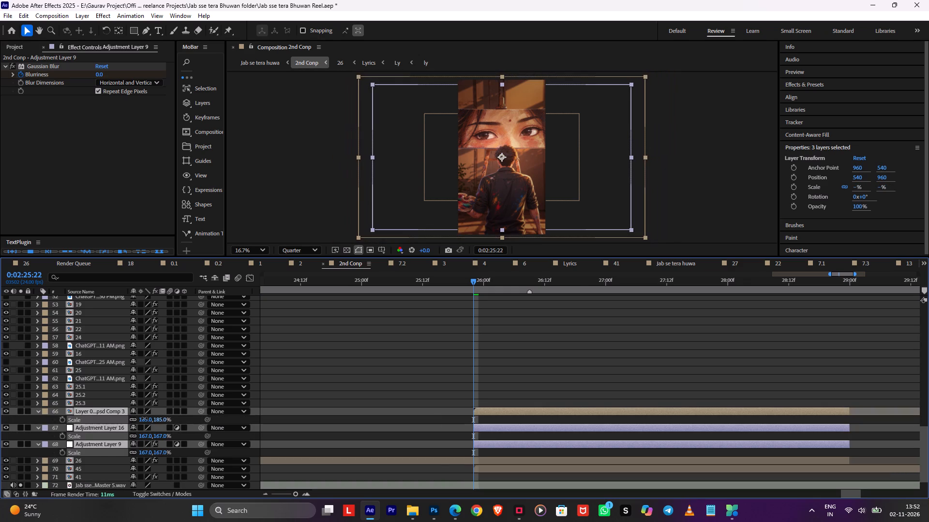
left_click_drag(144, 418, 150, 418)
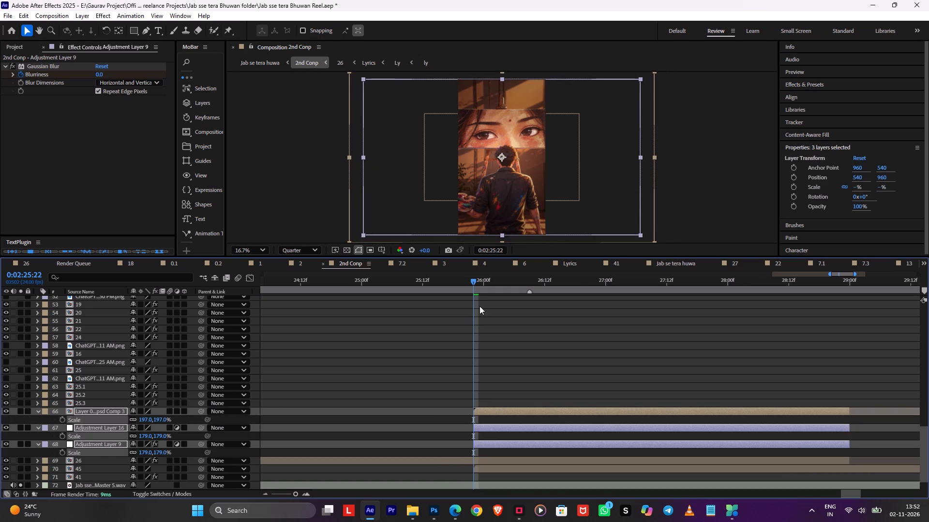
Scrub to 0:02:26:10 and look inside Layer 0 copy/39.psd Comp 3, returning to 2nd Conp.
left_click_drag(490, 279, 529, 286)
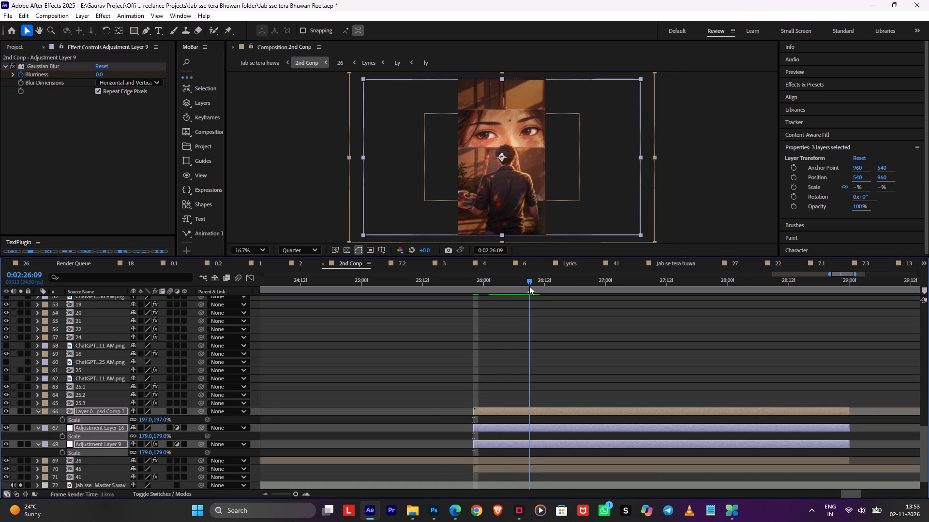
left_click_drag(529, 286, 533, 288)
left_click(526, 353)
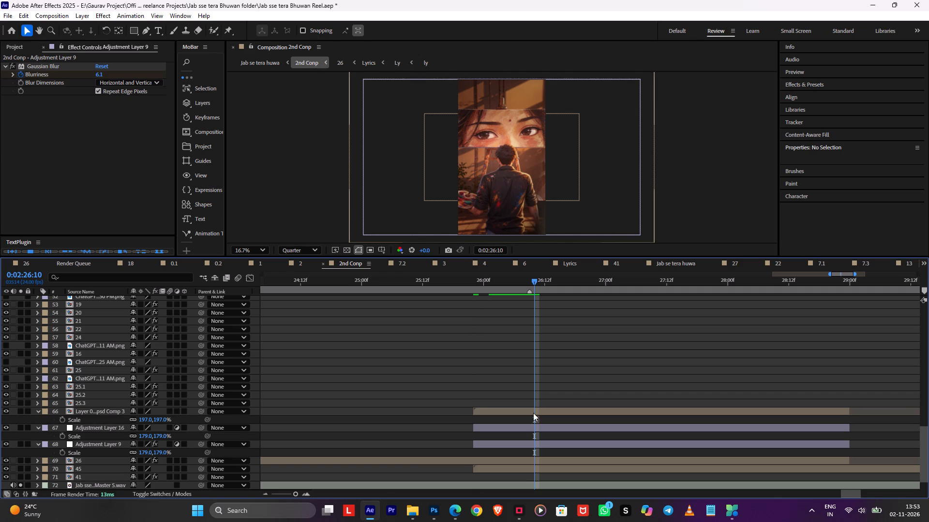
left_click(533, 409)
double_click(533, 409)
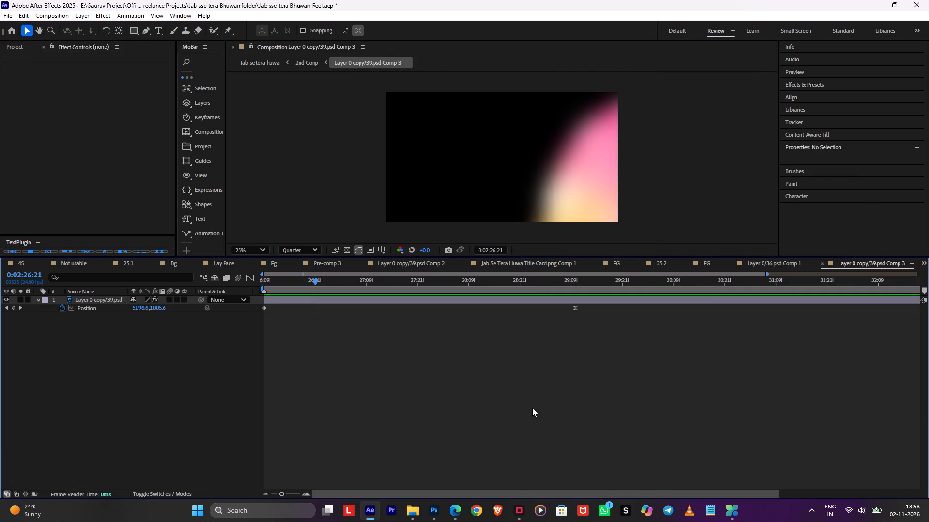
key("Tab")
left_click(441, 401)
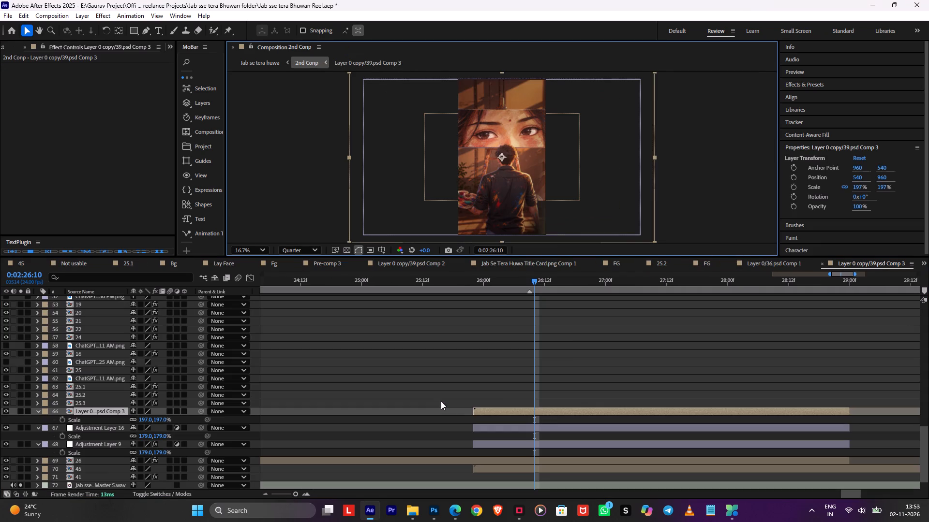
Move the Layer 0 copy/39.psd Comp 3 layer earlier to start at about 0:02:25:14 and play the transition.
left_click_drag(580, 281, 574, 292)
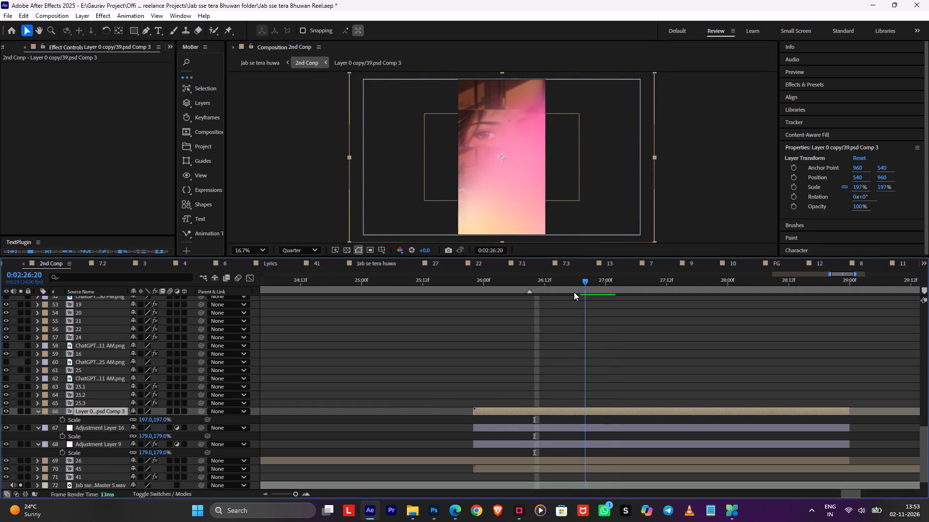
left_click_drag(574, 292, 510, 294)
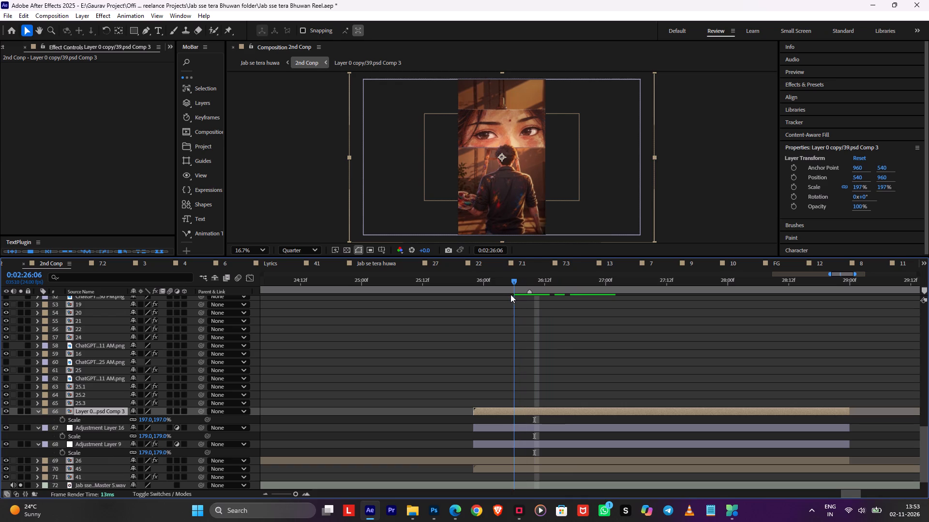
left_click_drag(510, 294, 499, 298)
left_click_drag(499, 410, 461, 411)
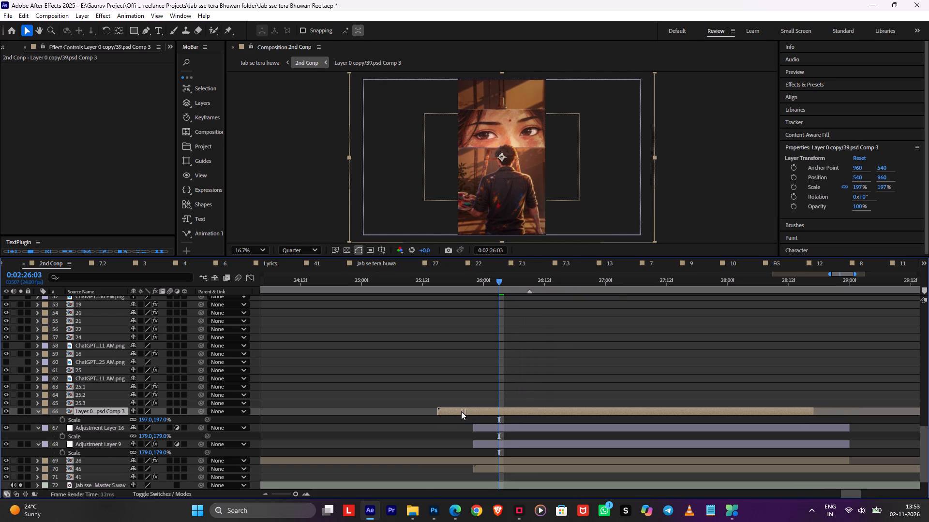
left_click_drag(461, 411, 460, 412)
key("space")
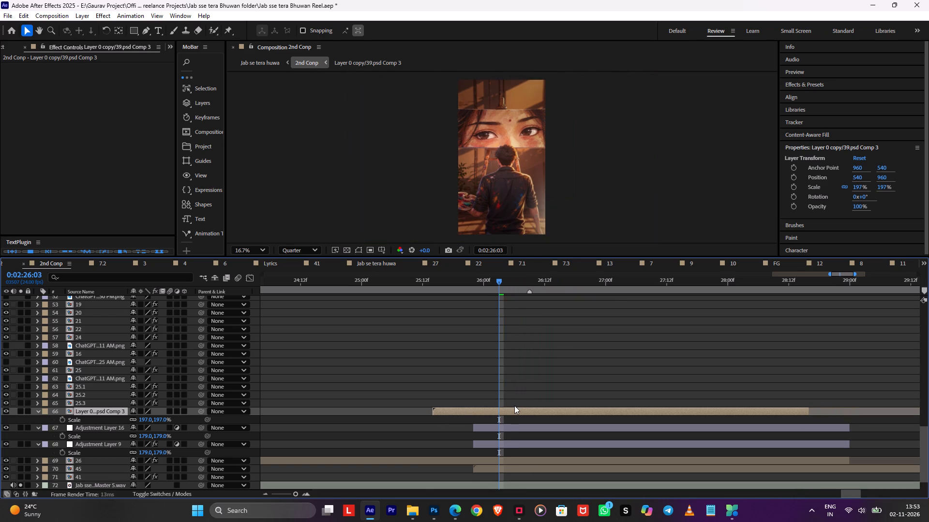
key("space")
key("space")
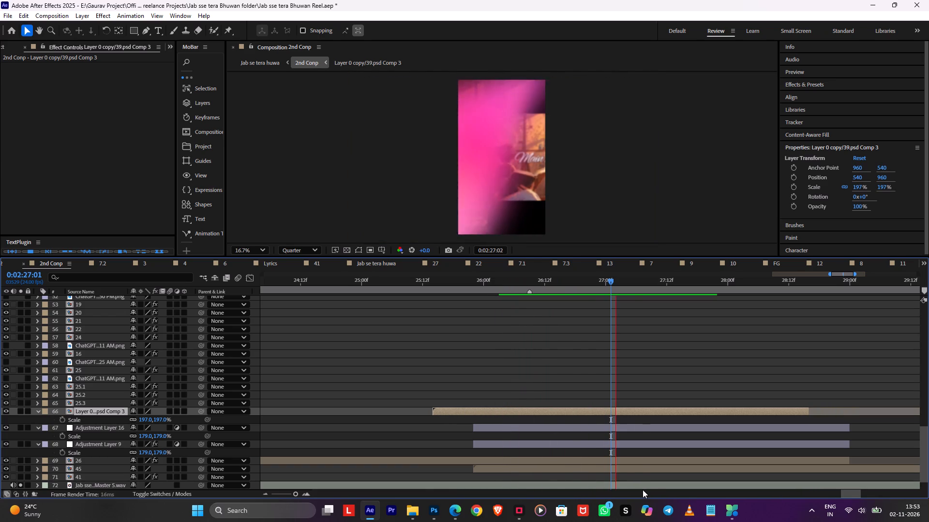
key("space")
Compress layer 26's last four Mask Path keyframes so the final one falls at 0:02:28:18, and preview them.
left_click(654, 461)
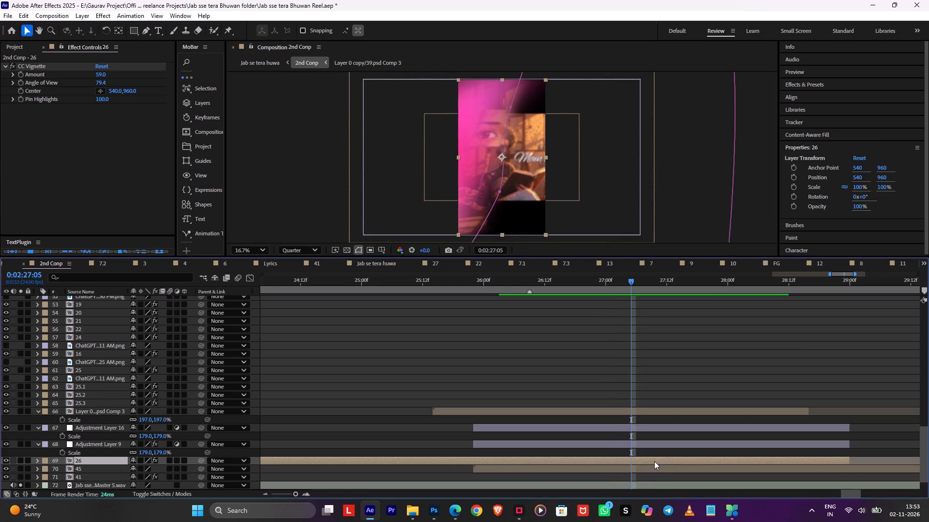
key("m")
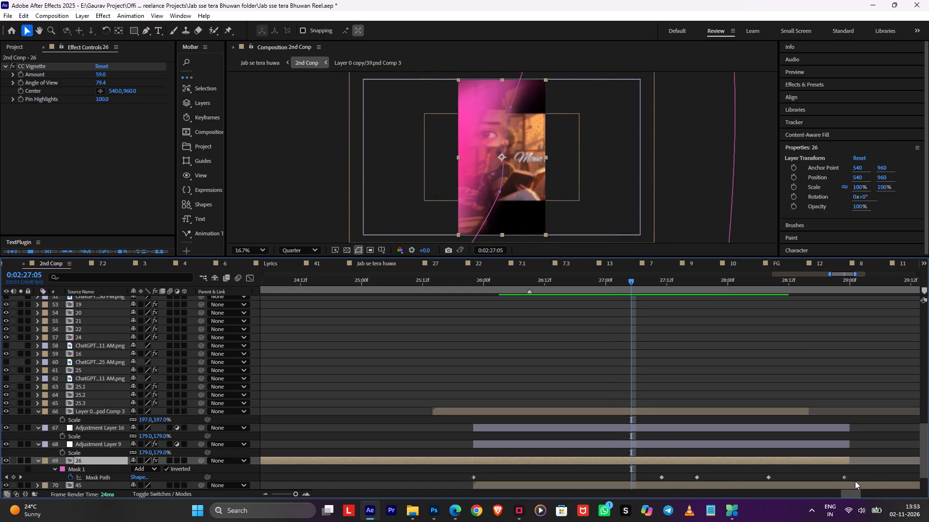
left_click_drag(858, 474, 615, 487)
left_click_drag(845, 476, 776, 478, "alt")
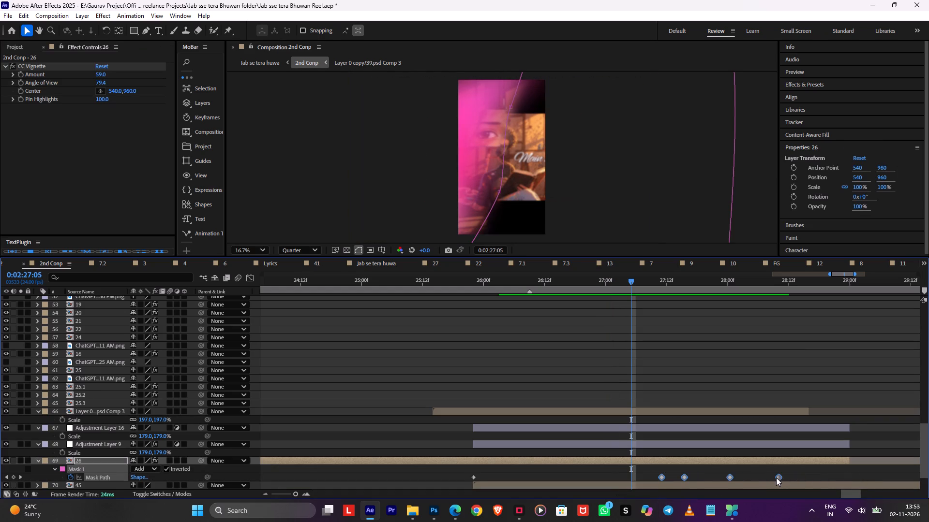
left_click_drag(776, 478, 820, 478, "alt")
key("space")
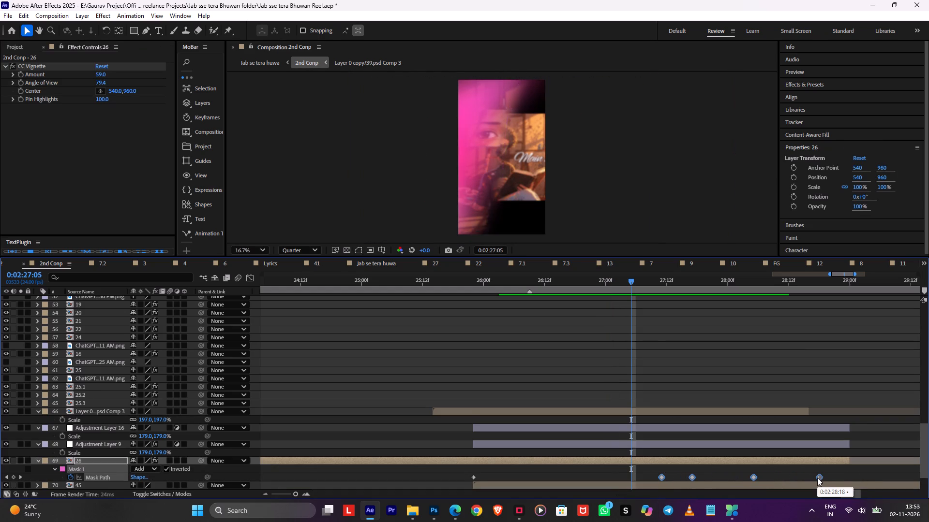
key("space")
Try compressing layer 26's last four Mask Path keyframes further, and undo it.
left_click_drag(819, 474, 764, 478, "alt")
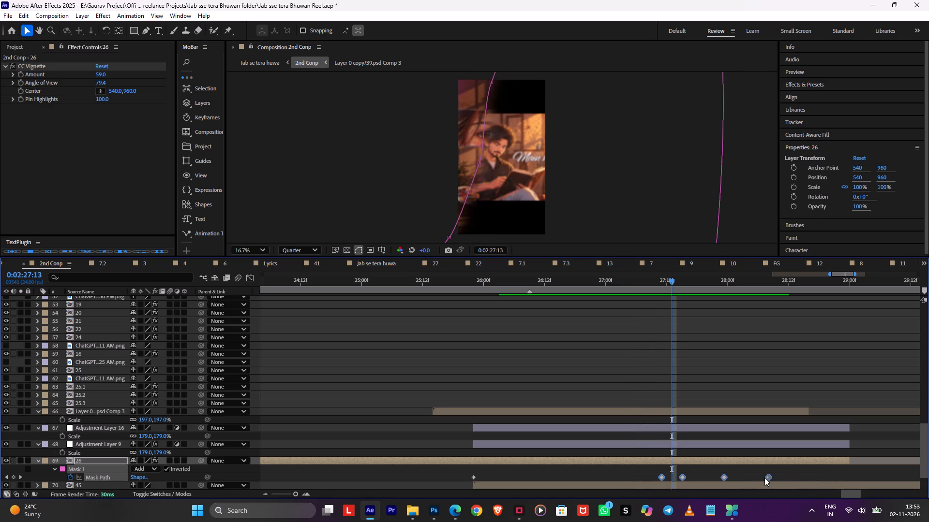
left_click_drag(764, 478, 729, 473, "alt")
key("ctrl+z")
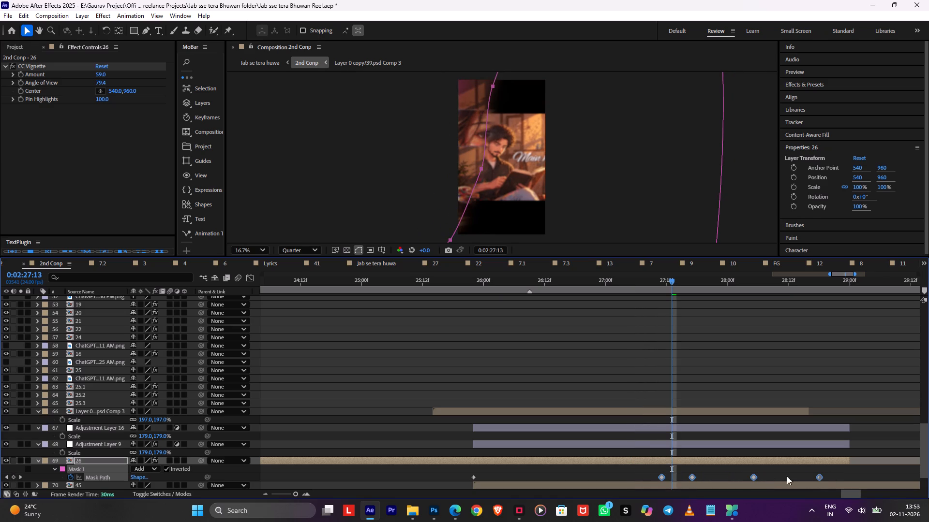
Shift layer 26's last four Mask Path keyframes earlier to span about 0:02:26:13 to 0:02:27:20, and play the transition.
left_click(836, 477)
left_click_drag(834, 476, 647, 481)
left_click_drag(818, 475, 704, 477)
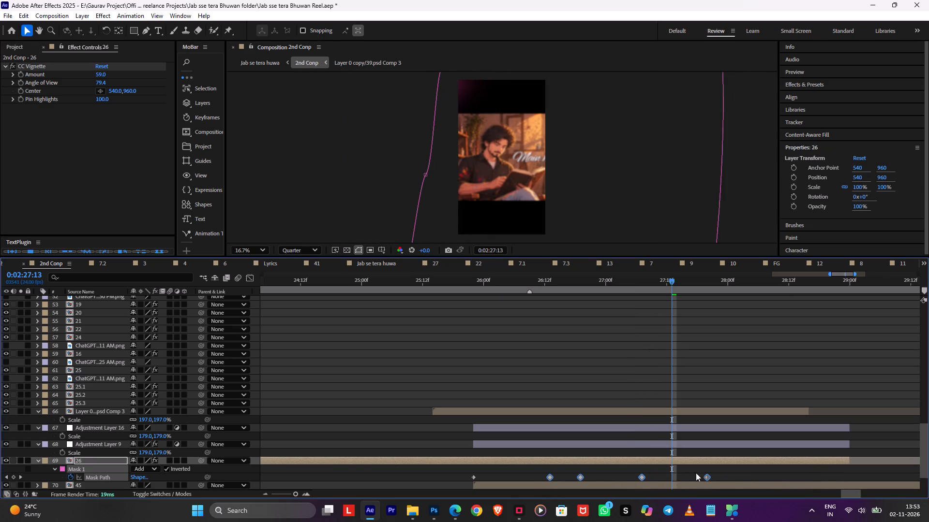
left_click_drag(665, 279, 557, 308)
key("space")
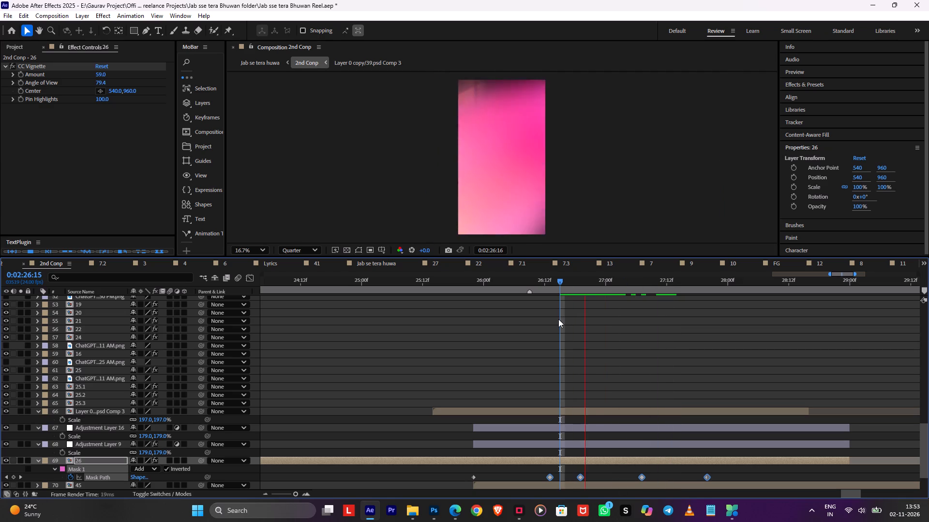
left_click_drag(653, 282, 700, 299)
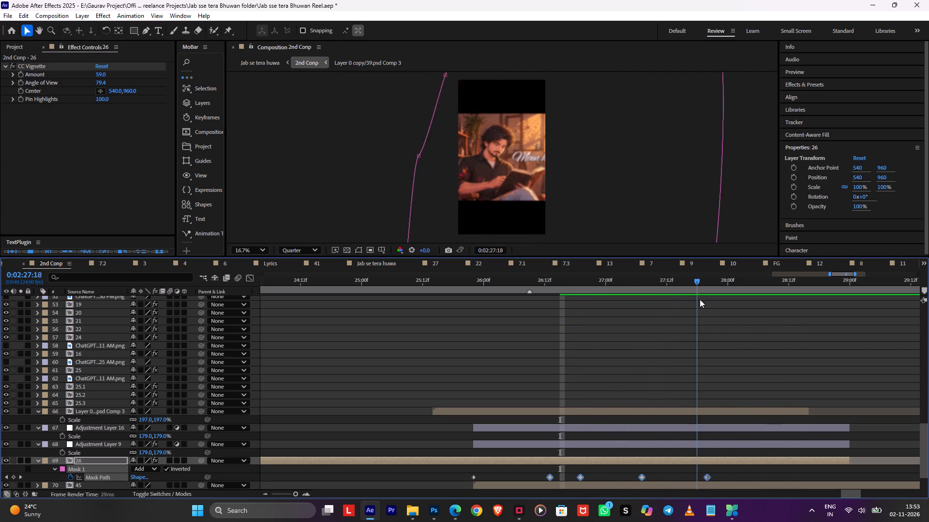
left_click_drag(700, 299, 483, 331)
key("space")
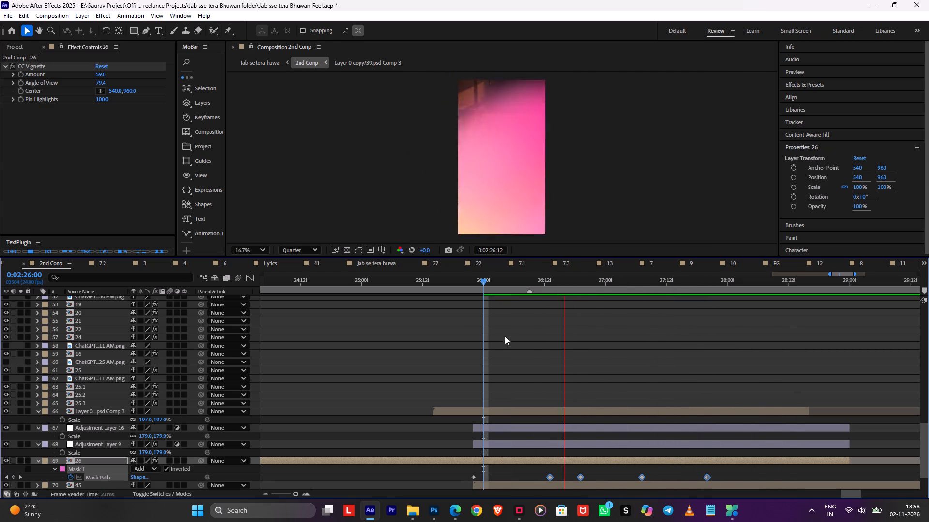
key("space")
Delete layer 26's Mask Path keyframe at about 0:02:26:13 and reshape the mask's inner edge to follow the pink glow at 0:02:26:10.
left_click_drag(582, 284, 533, 293)
left_click(537, 474)
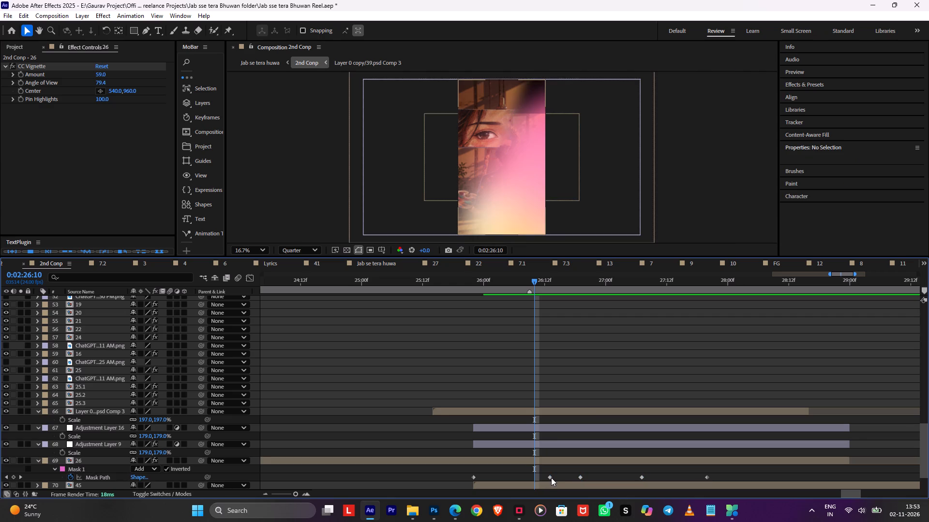
left_click(551, 478)
key("Delete")
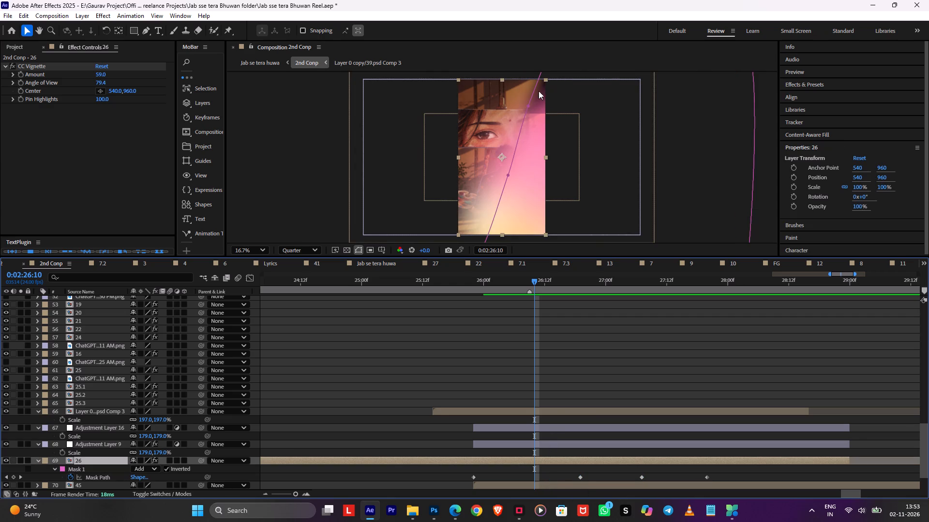
left_click_drag(508, 174, 526, 176)
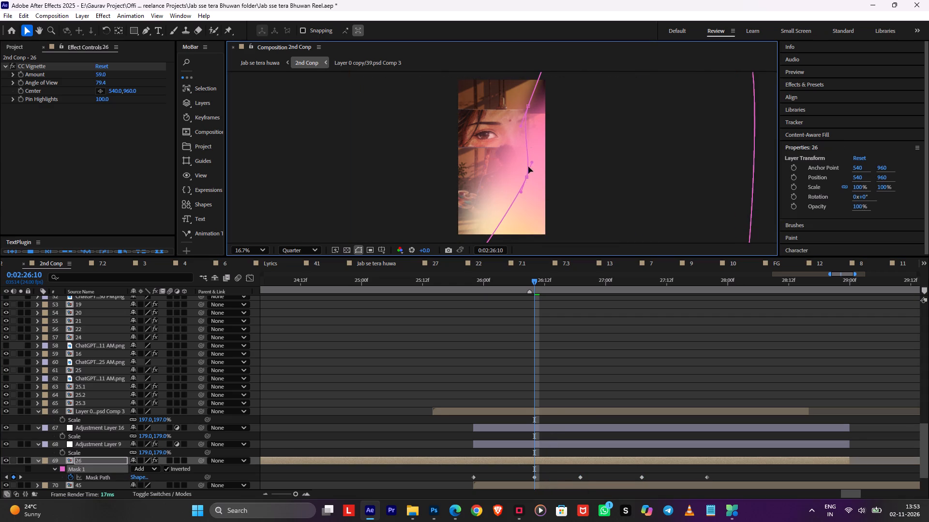
left_click_drag(529, 102, 574, 126)
At 0:02:26:19, pull the upper point of layer 26's mask far past the frame's right edge, and preview the transition.
left_click(572, 281)
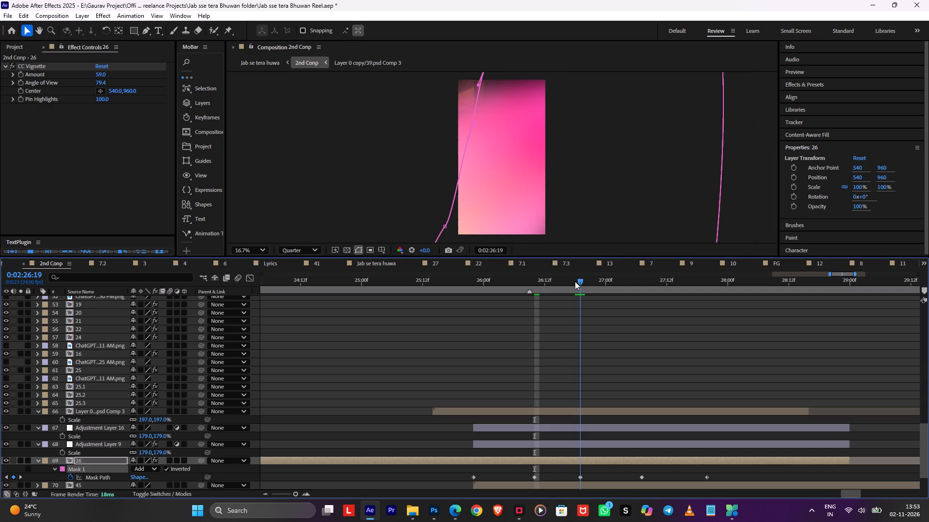
left_click_drag(479, 86, 507, 91)
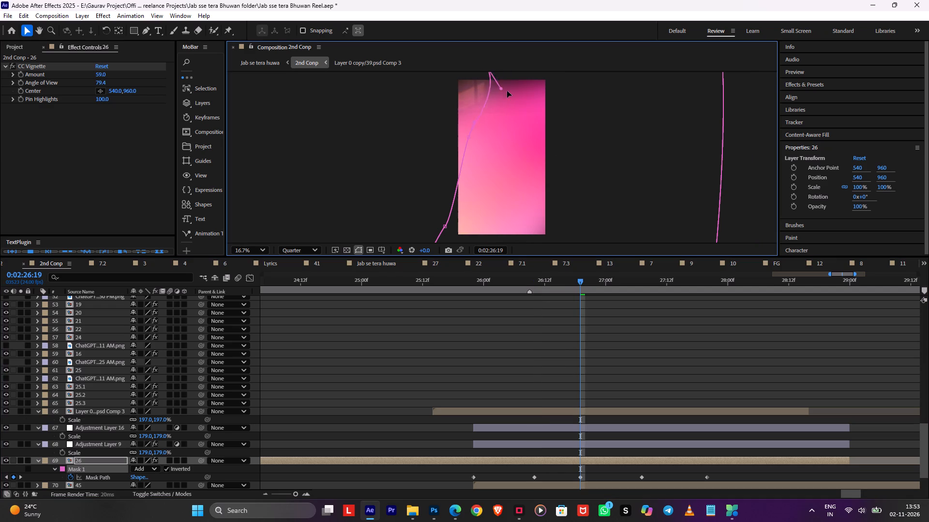
left_click_drag(507, 91, 678, 82)
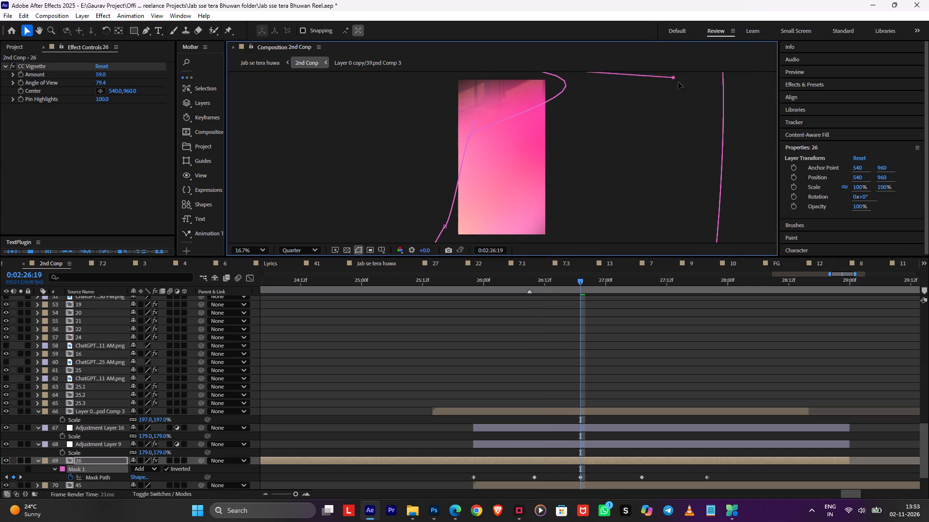
left_click_drag(678, 82, 695, 76)
left_click_drag(635, 282, 641, 283)
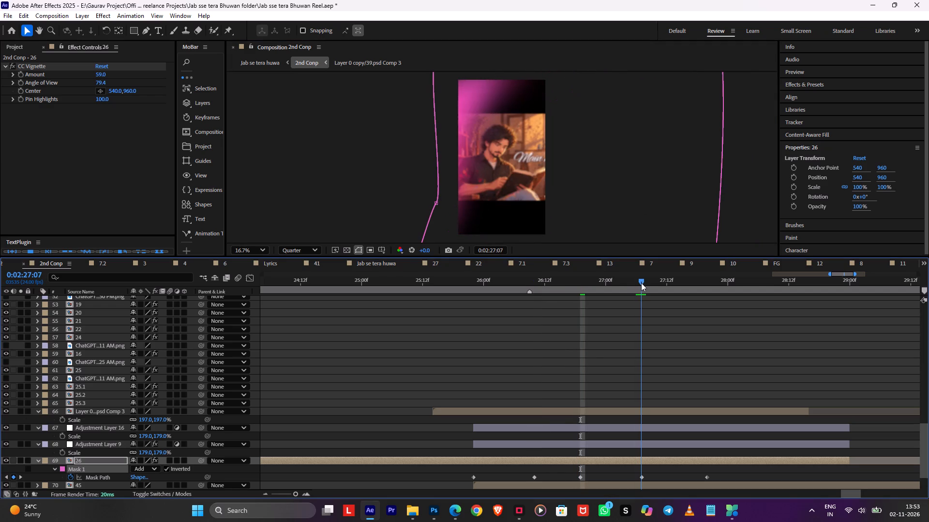
left_click_drag(641, 283, 487, 302)
key("space")
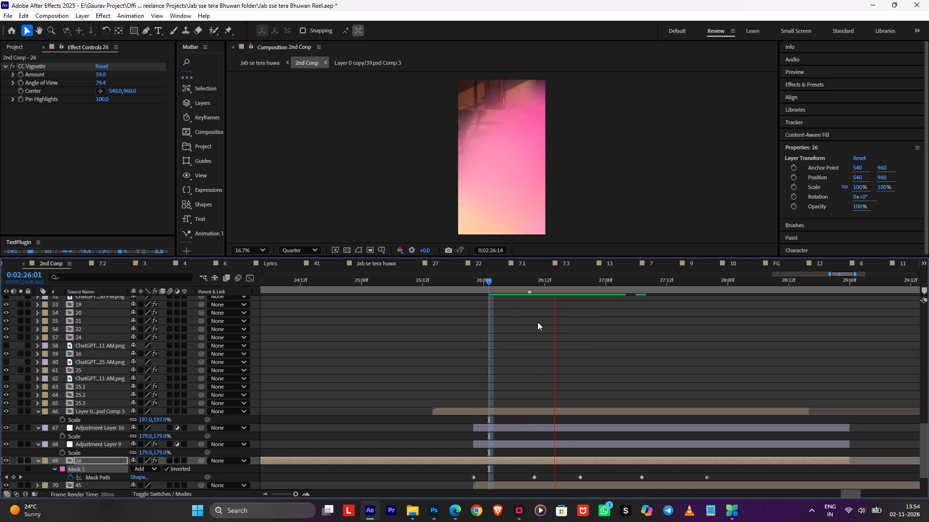
key("space")
left_click(610, 281)
key("space")
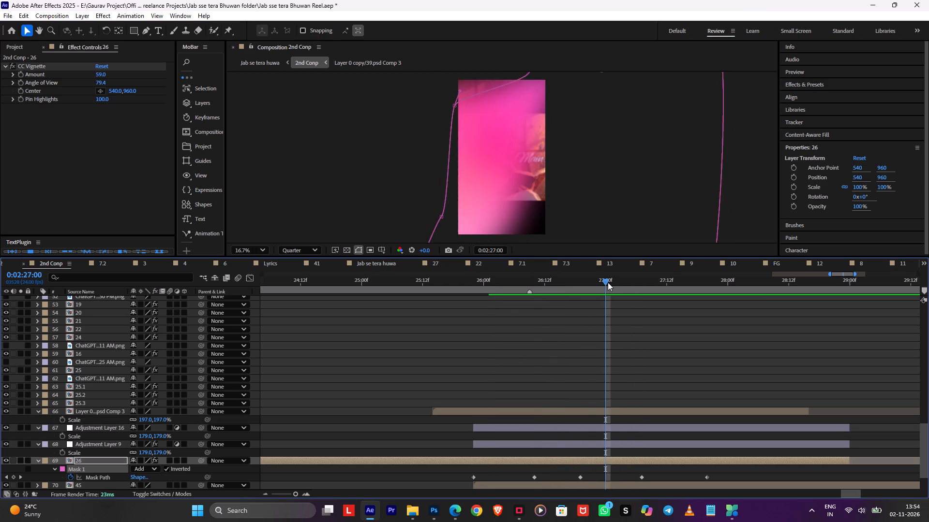
left_click_drag(608, 282, 641, 298)
Open composition 45 from 2nd Conp and set its size to 1080 × 1920 px.
scroll(639, 344, "down", 2)
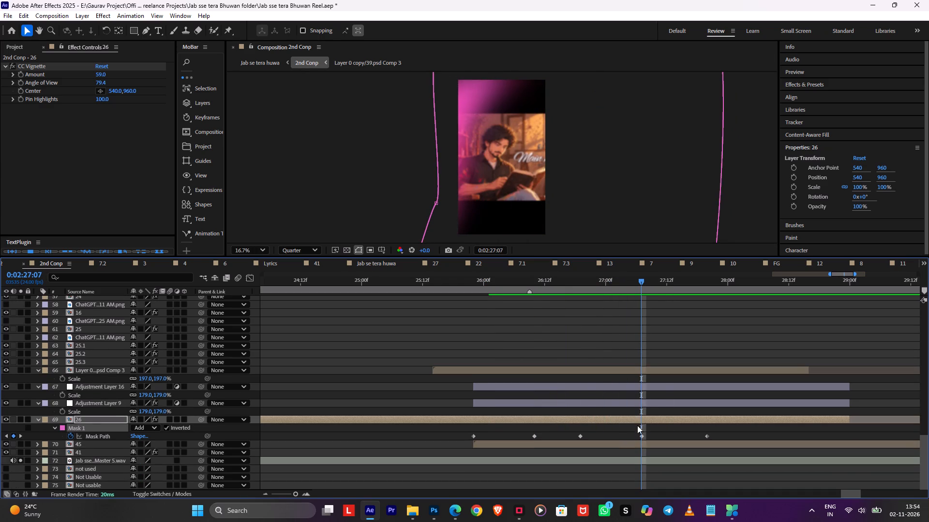
double_click(631, 445)
left_click(551, 446)
key("ctrl+k")
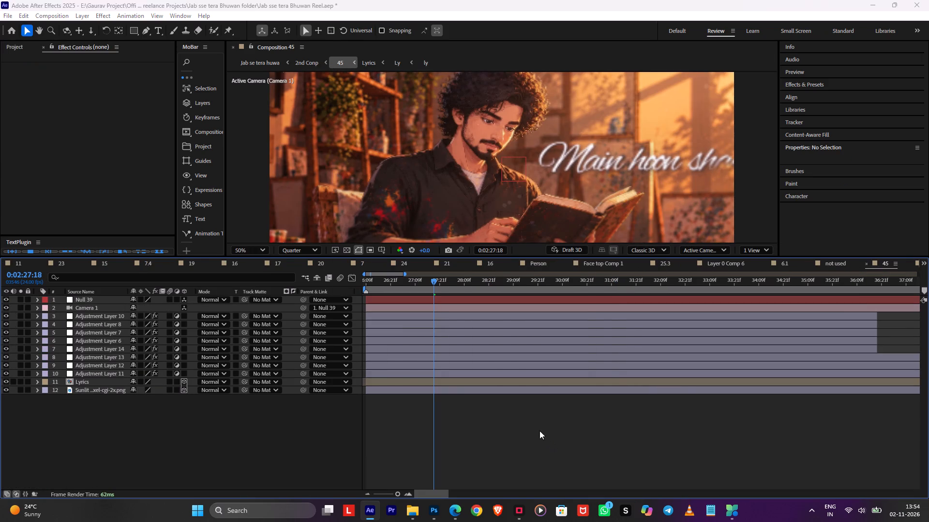
left_click(397, 196)
key("1")
key("0")
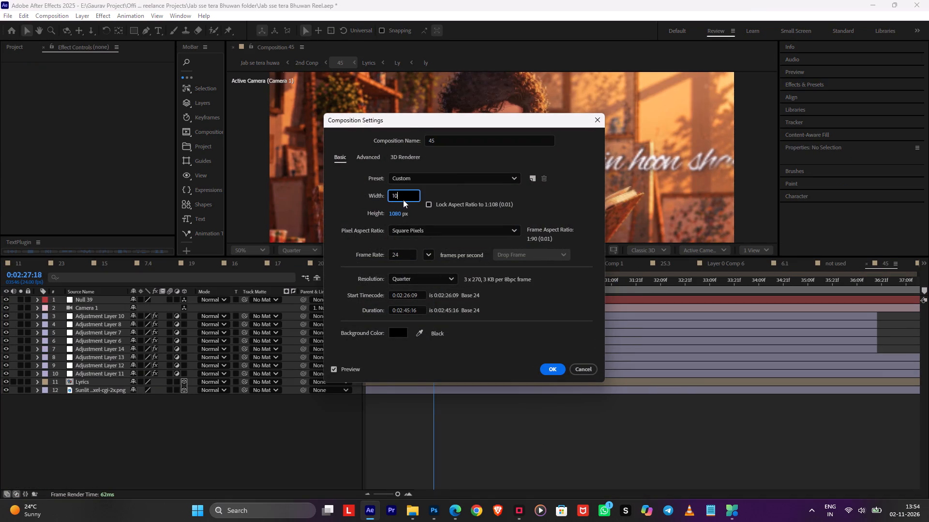
key("8")
key("0")
left_click(396, 213)
type("1920")
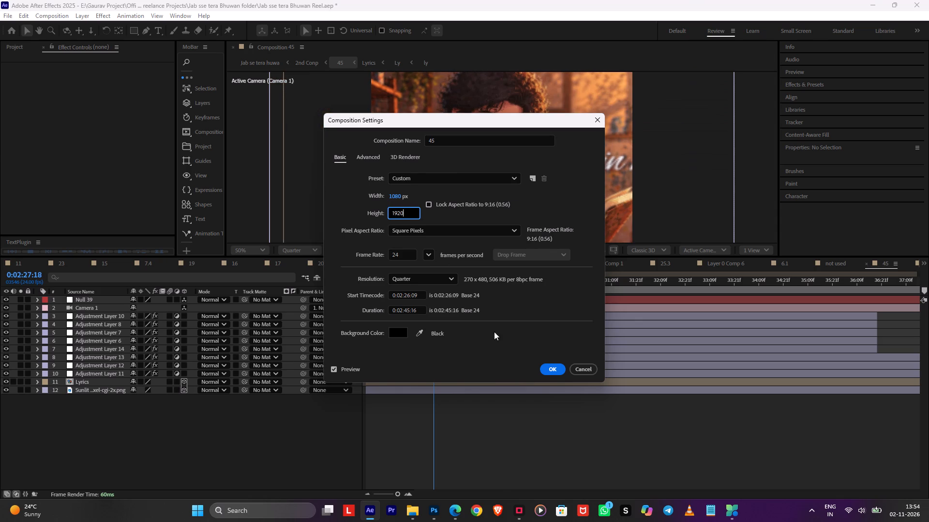
left_click(550, 366)
Scale all eight adjustment layers in composition 45 to 185%.
scroll(566, 164, "down", 2)
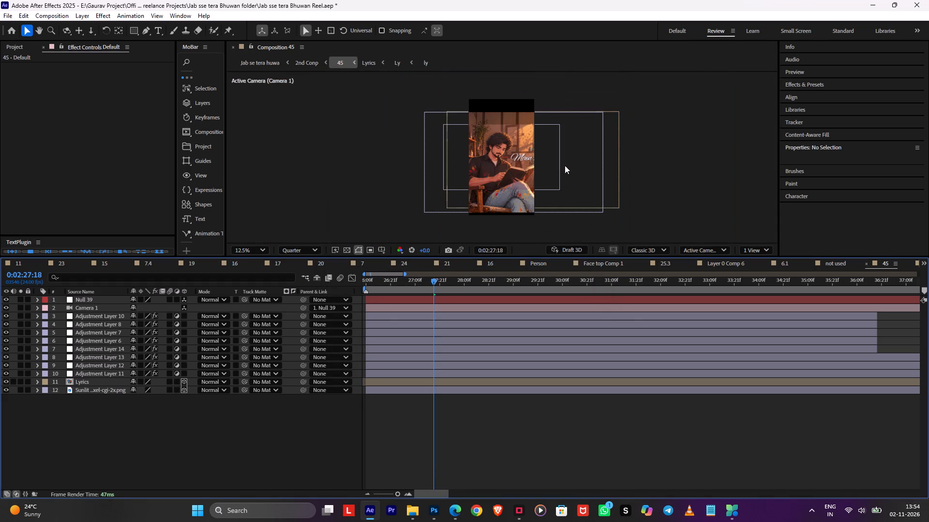
left_click(458, 318)
left_click(435, 352, "shift")
left_click(429, 362, "shift")
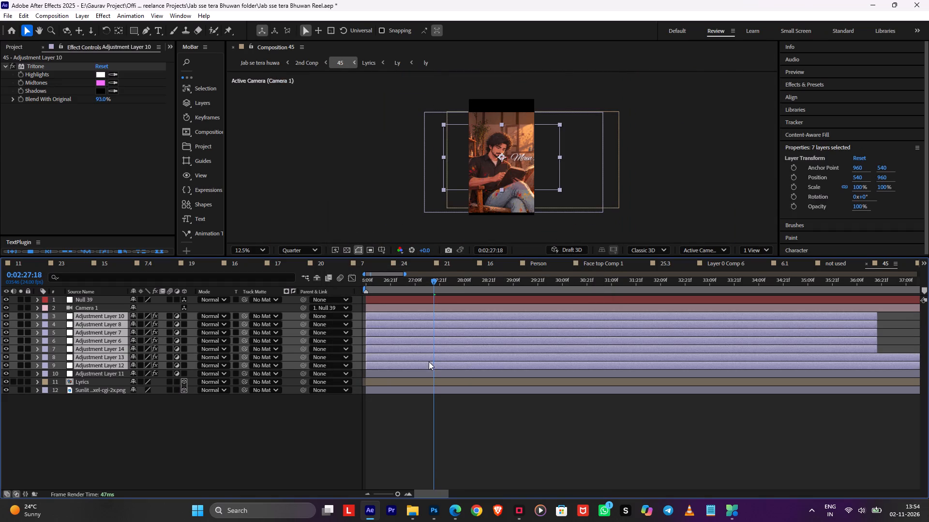
left_click(418, 369, "shift")
left_click(410, 374, "shift")
key("s")
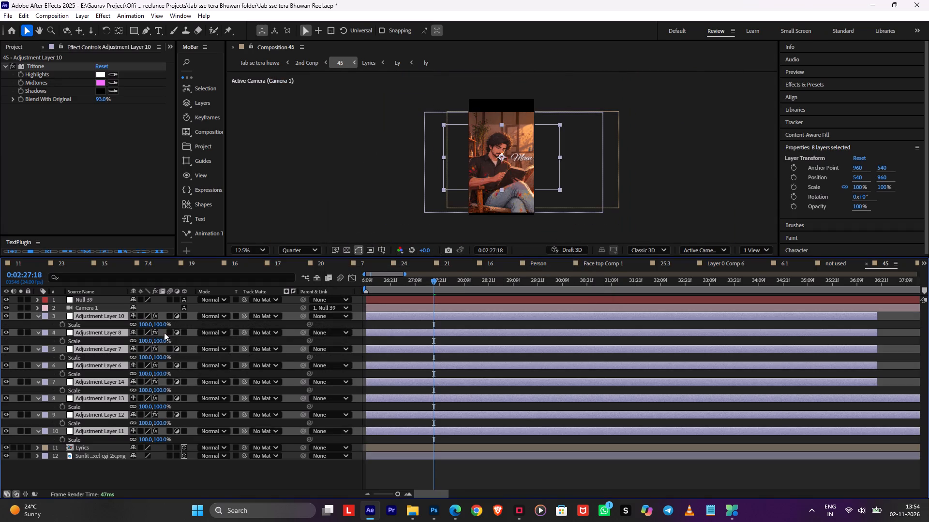
left_click_drag(165, 324, 201, 323)
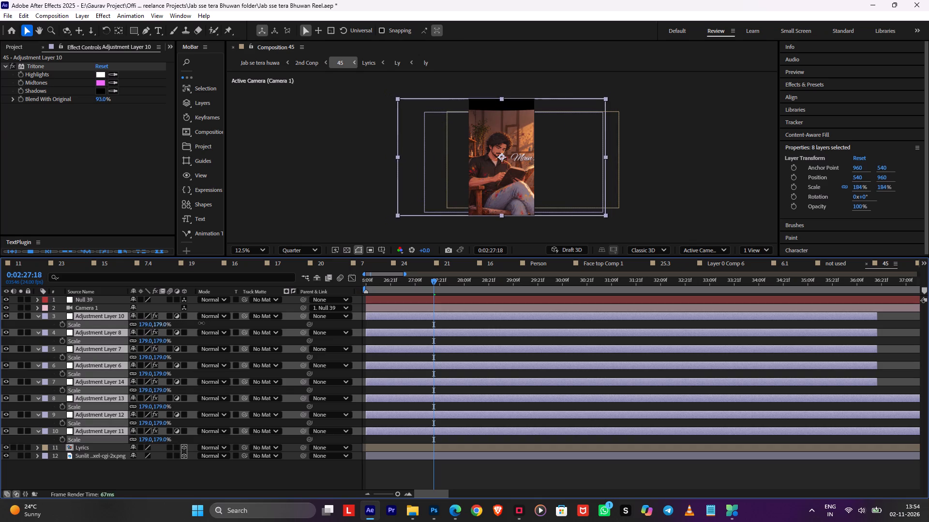
left_click_drag(201, 323, 205, 324)
Move the Lyrics and Sunlit artist image layers up together so the image's Y position is 880.
left_click(434, 441)
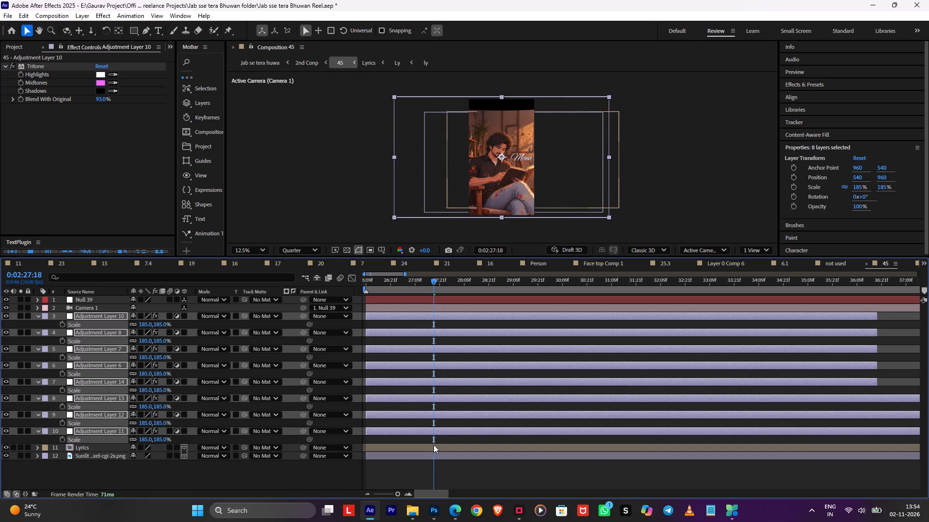
left_click(433, 447)
left_click(433, 455, "shift")
key("shift+Up")
key("shift+Up")
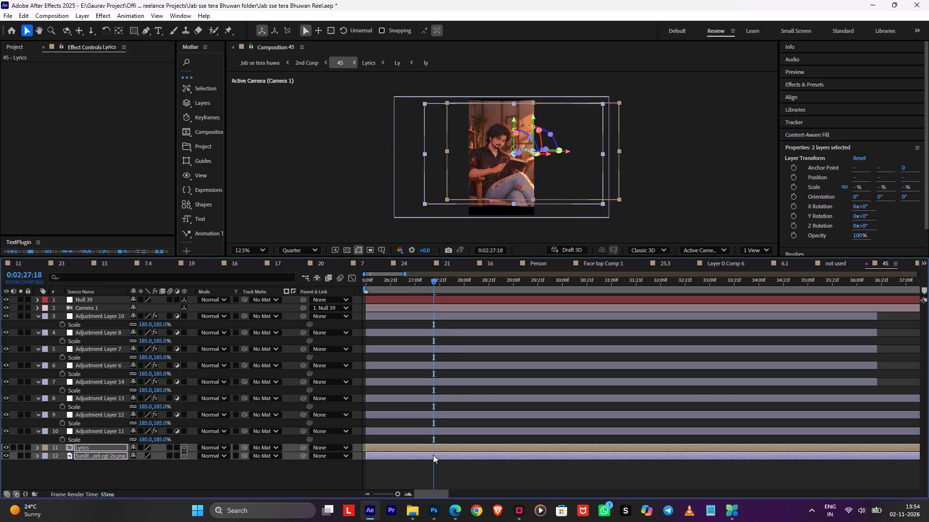
key("shift+Down")
left_click(432, 461)
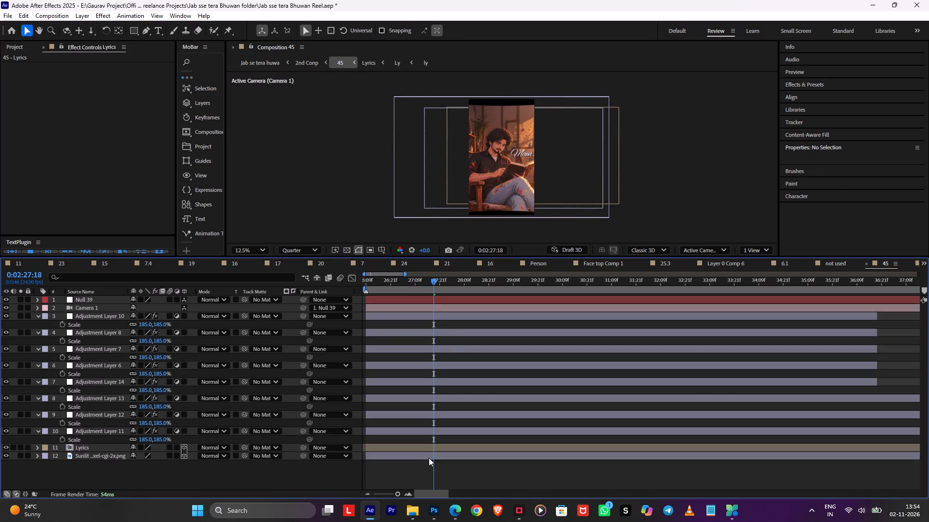
Scale the Sunlit artist image layer to 113% and check its framing through the shot.
left_click(425, 453)
key("s")
left_click(167, 462)
left_click_drag(175, 462, 188, 461)
key("ctrl+z")
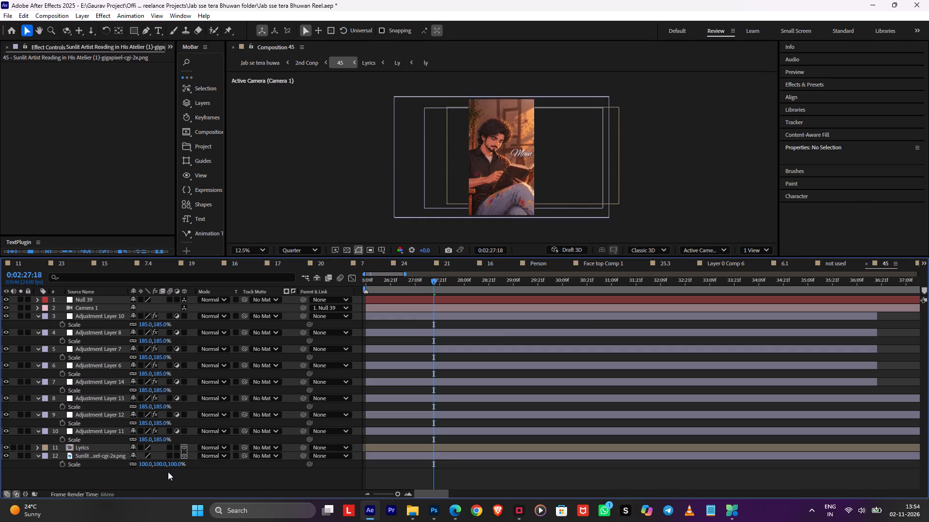
left_click(168, 472)
left_click_drag(177, 464, 183, 464)
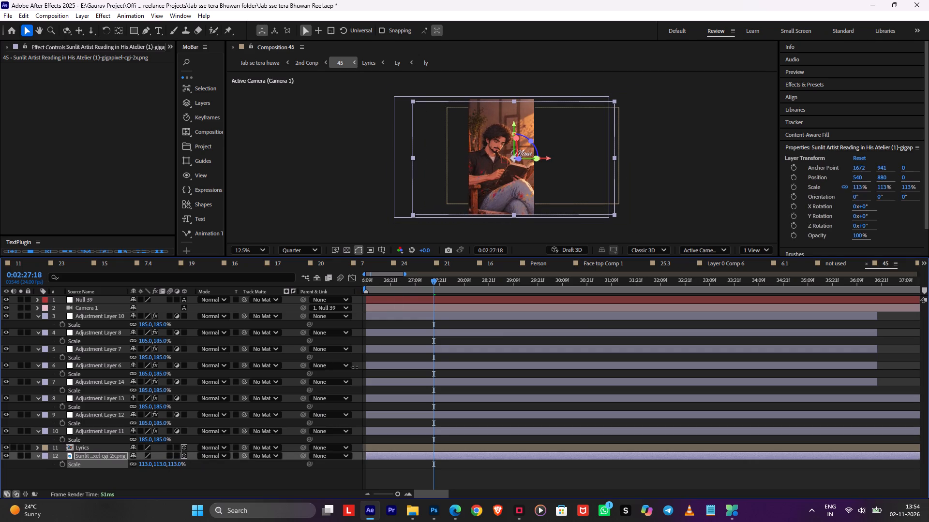
left_click_drag(400, 290, 716, 305)
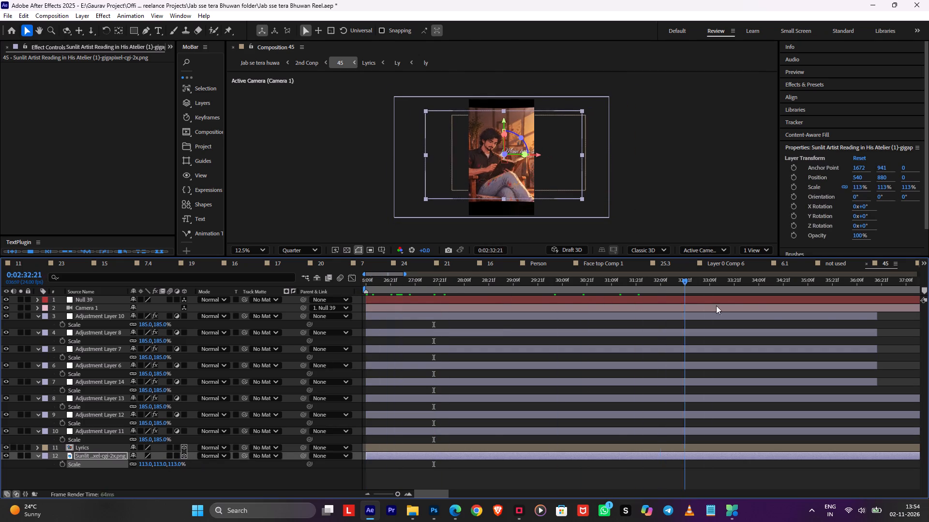
left_click_drag(716, 305, 295, 348)
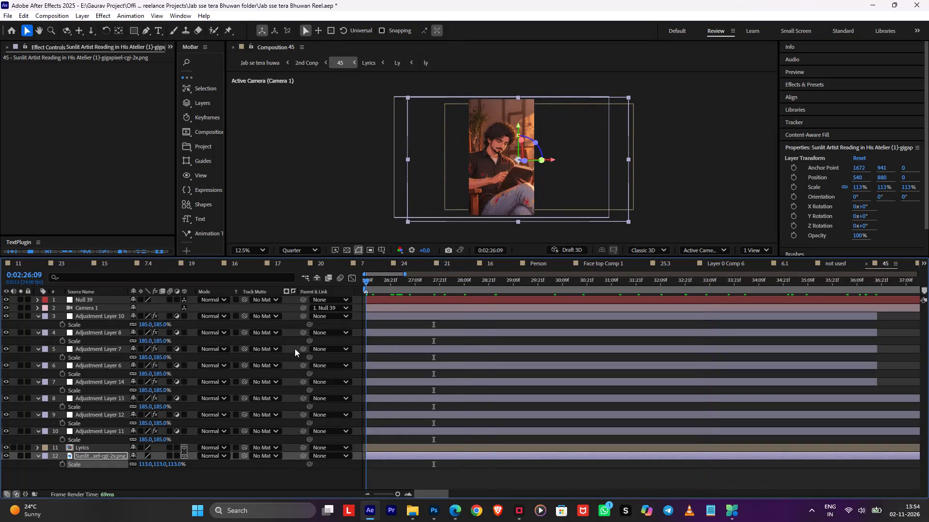
left_click_drag(295, 348, 288, 349)
scroll(349, 354, "up", 3)
left_click(389, 294)
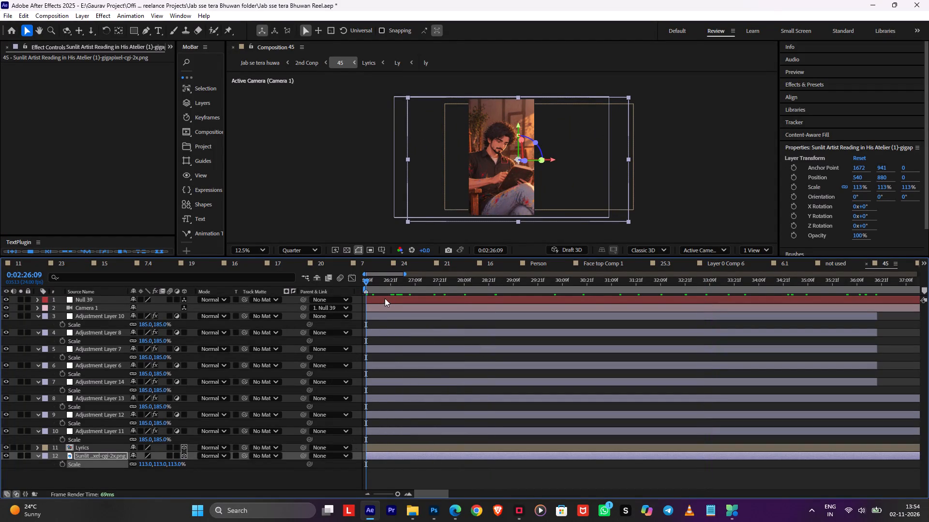
Rekey Null 39's Position at 0:02:26:09 and add an Easy Ease keyframe at 0:02:30:14 with Z position 378.
left_click(384, 299)
key("p")
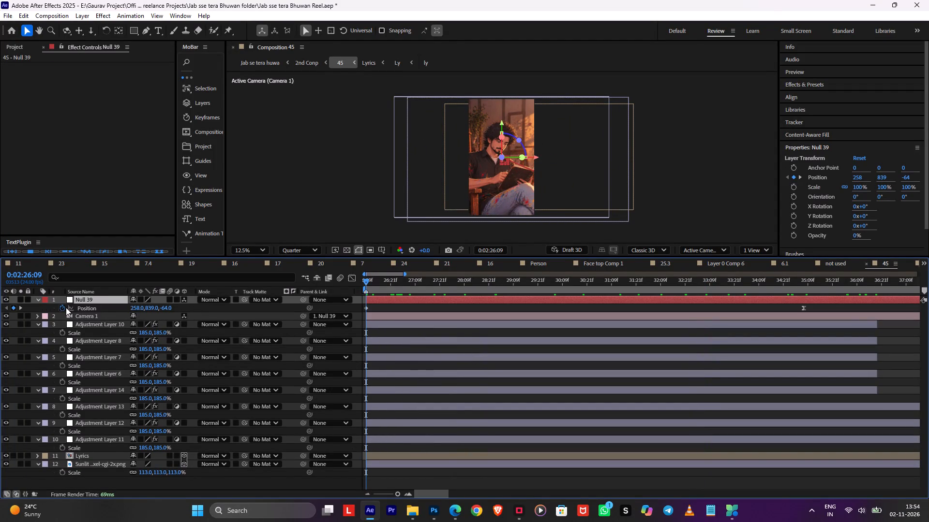
double_click(65, 306)
left_click_drag(424, 280, 580, 289)
left_click_drag(167, 306, 206, 305)
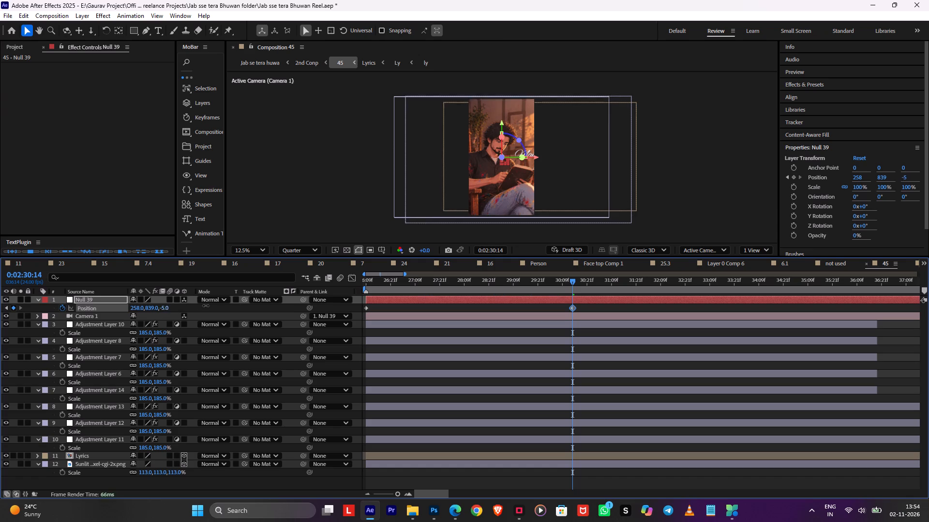
left_click_drag(206, 305, 380, 305)
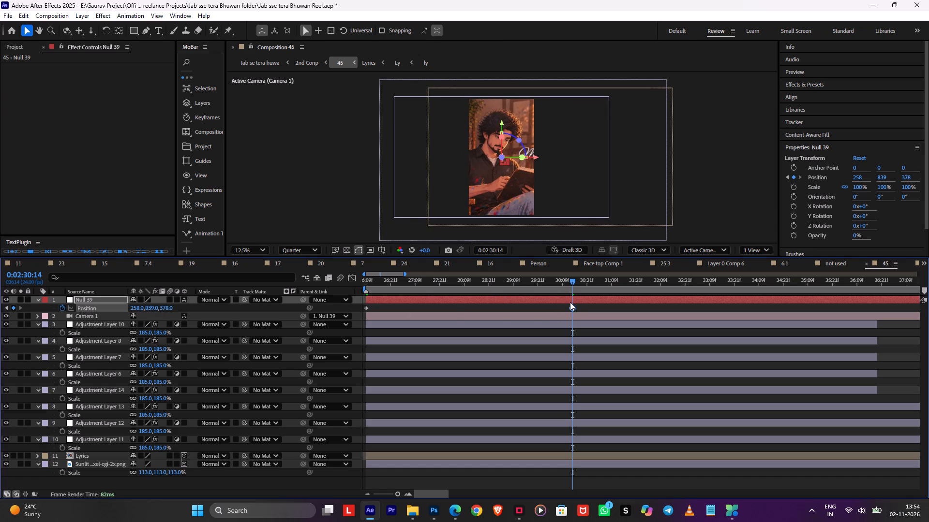
key("F9")
Scale the Lyrics layer to 108%, place it across the artist's chest at about 168, 1120, and preview the shot.
left_click(472, 458)
key("s")
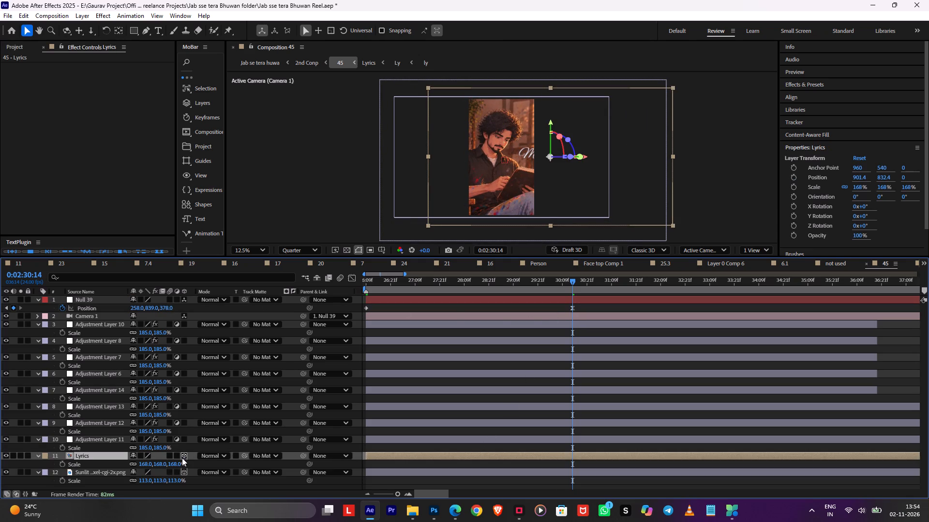
left_click_drag(172, 464, 145, 461)
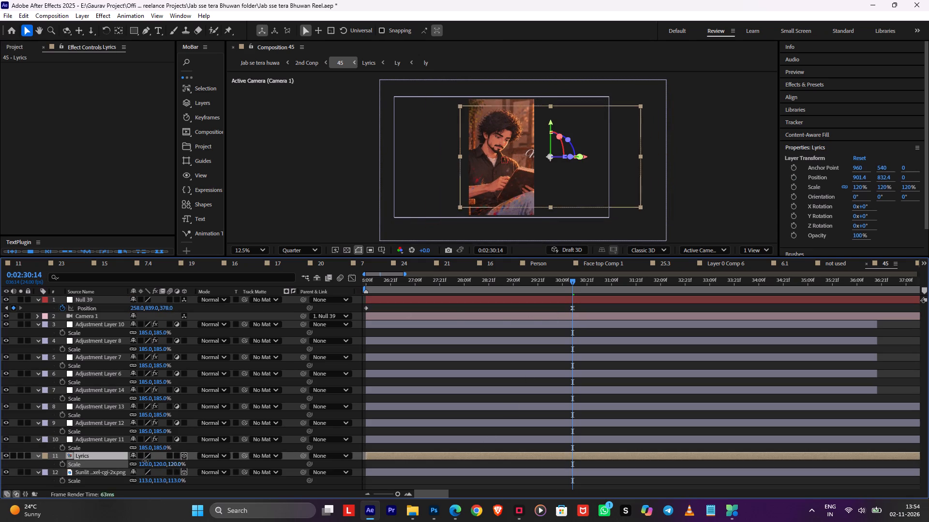
left_click_drag(145, 461, 139, 461)
left_click_drag(567, 177, 508, 192)
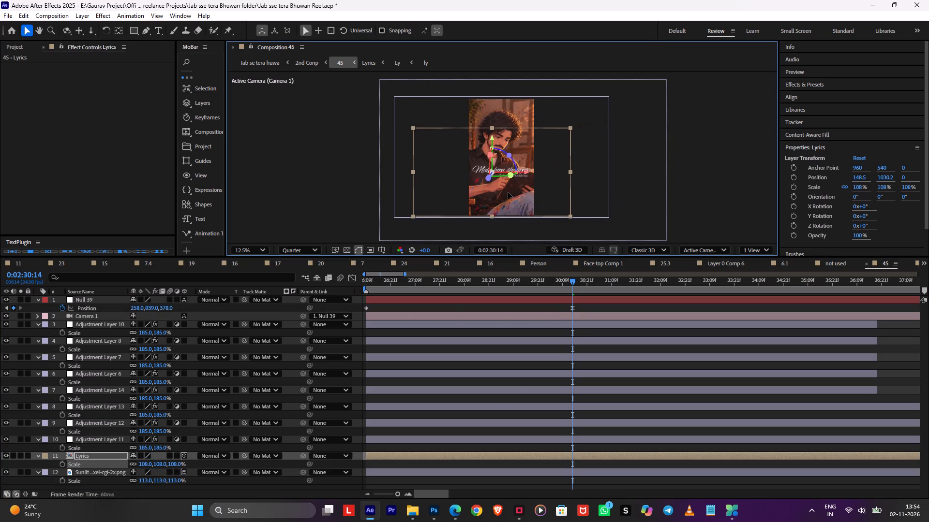
left_click_drag(508, 192, 511, 199)
left_click_drag(385, 281, 347, 285)
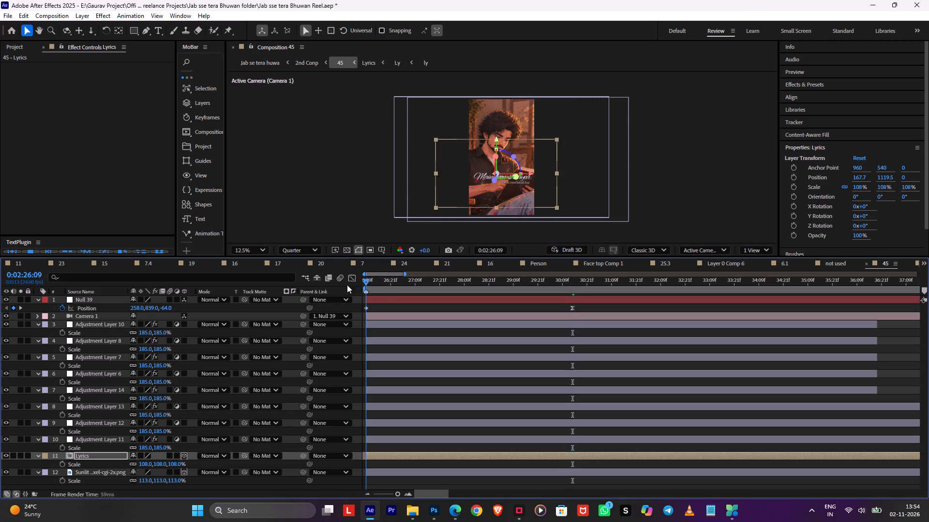
left_click_drag(347, 285, 291, 293)
key("space")
scroll(523, 185, "up", 1)
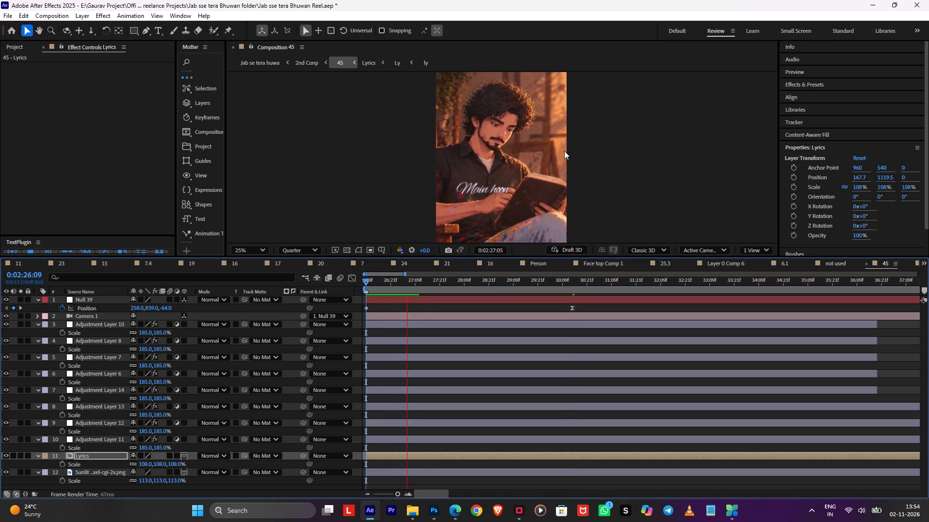
scroll(569, 146, "down", 1)
key("space")
Return to 2nd Conp, play the transition into composition 45, and save the project.
key("Tab")
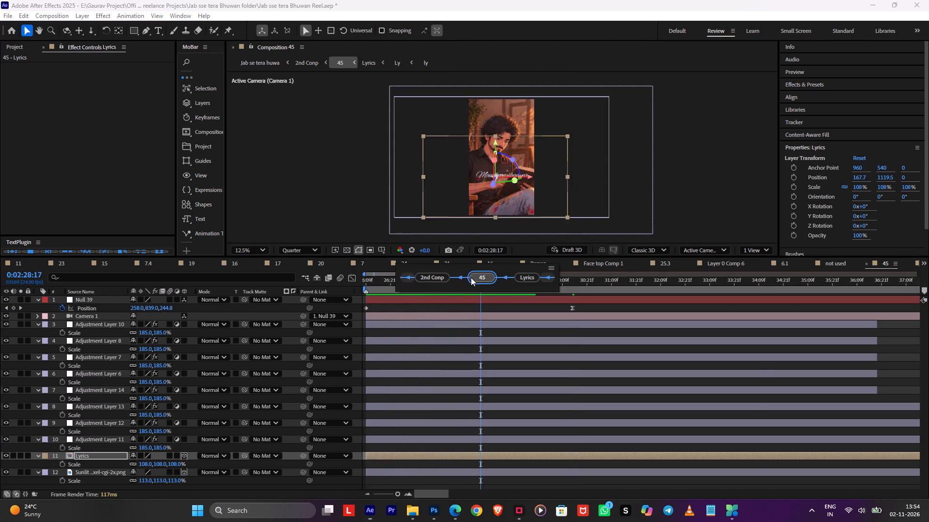
left_click(439, 277)
key("space")
left_click_drag(755, 277, 753, 277)
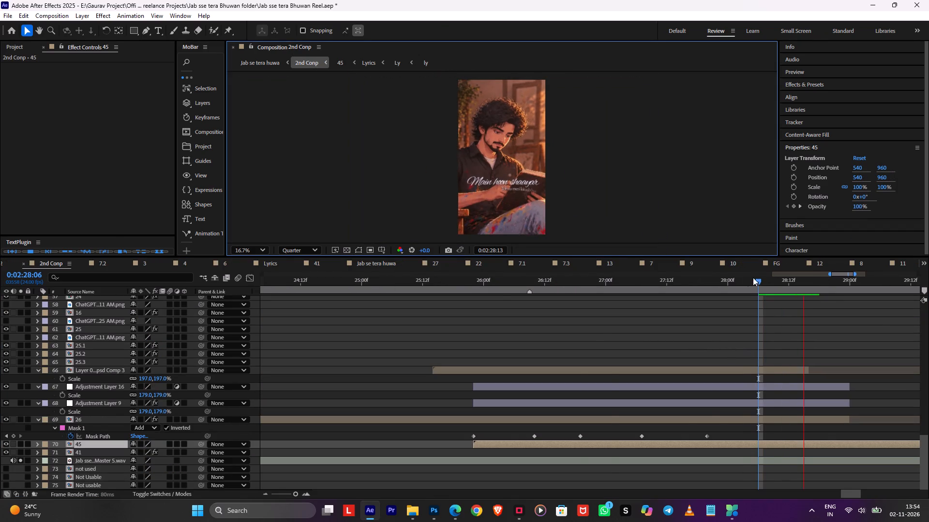
left_click_drag(753, 277, 491, 303)
key("space")
scroll(499, 329, "up", 2, "alt")
key("ctrl+s")
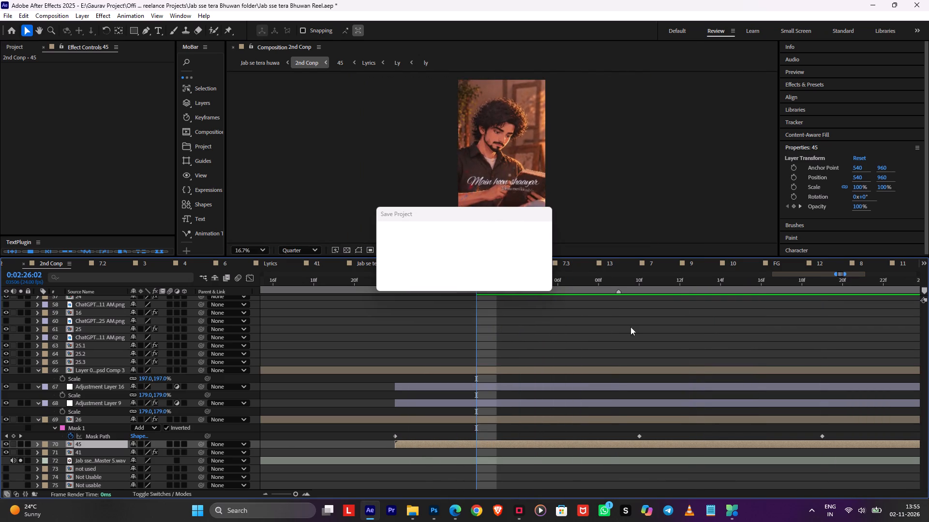
In composition 45, move Null 39's last Position keyframe to 0:02:35:05 and set its Z position to about 498.
scroll(651, 327, "down", 5, "alt")
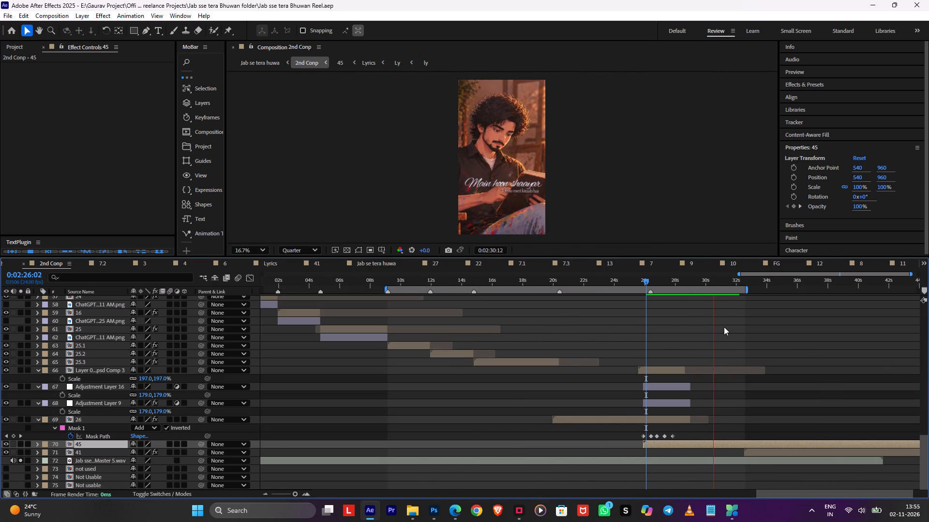
left_click_drag(738, 280, 746, 280)
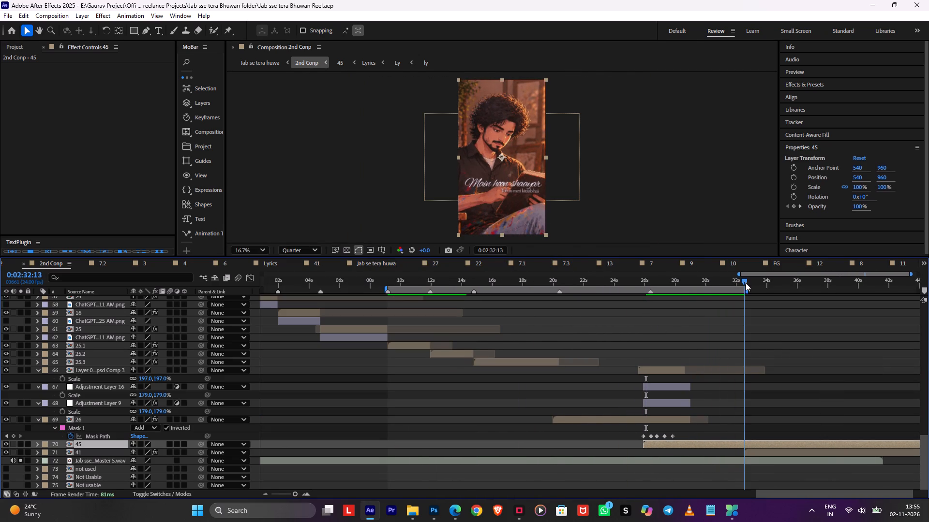
double_click(738, 440)
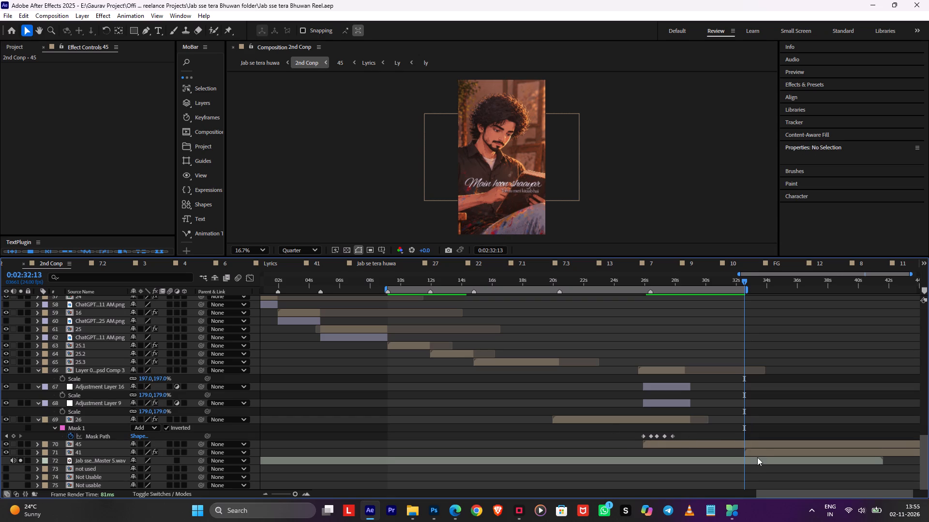
double_click(755, 446)
left_click_drag(745, 275, 795, 281)
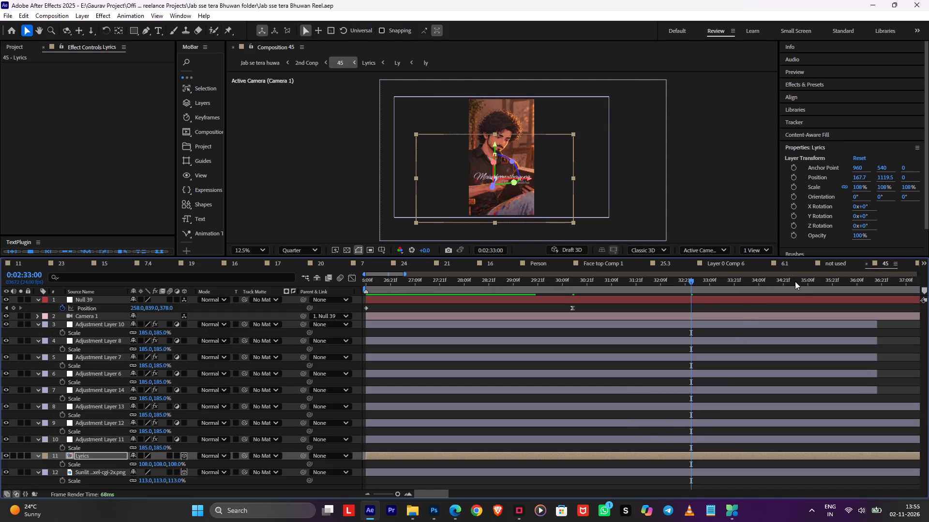
left_click_drag(795, 281, 802, 281)
left_click(799, 283)
left_click_drag(571, 307, 800, 310)
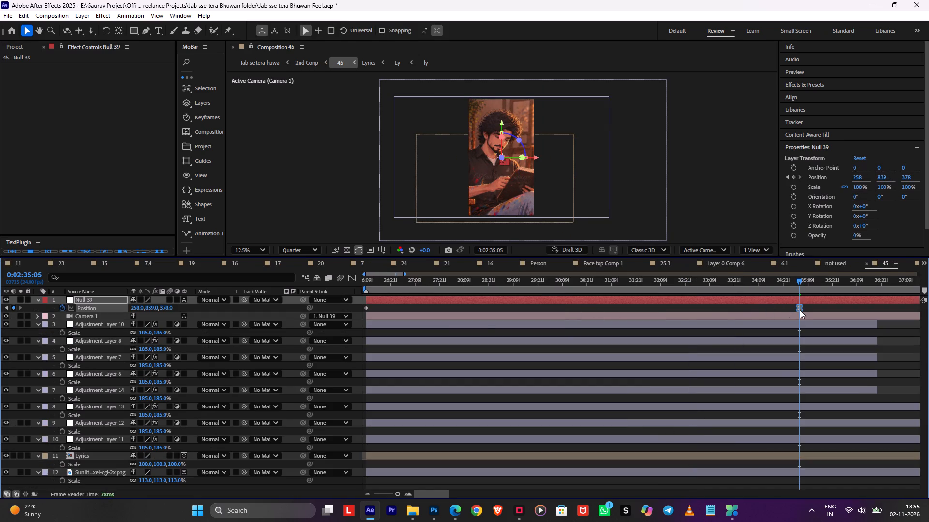
left_click_drag(800, 310, 800, 310)
left_click_drag(167, 309, 225, 309)
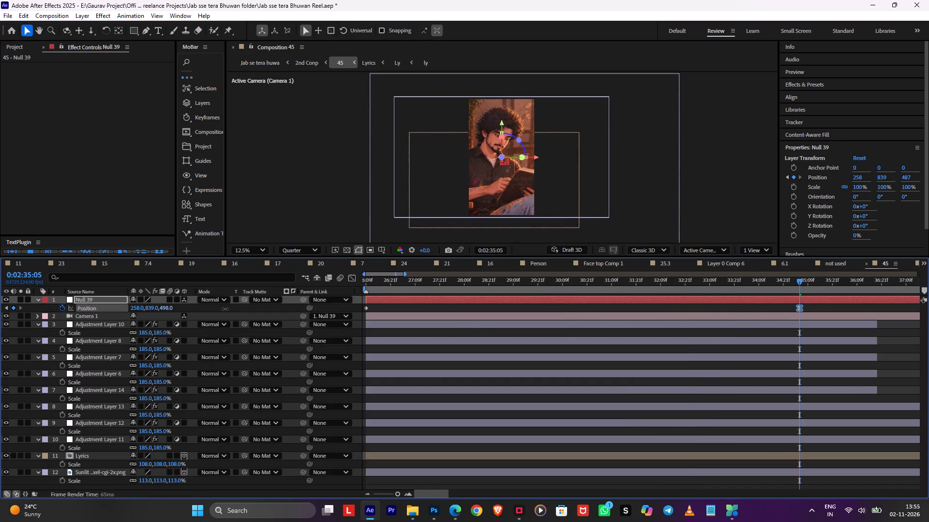
left_click_drag(225, 309, 229, 309)
Return to 2nd Conp, preview the end of shot 45 from about 0:02:31:18, and save the project.
key("Tab")
left_click(351, 304)
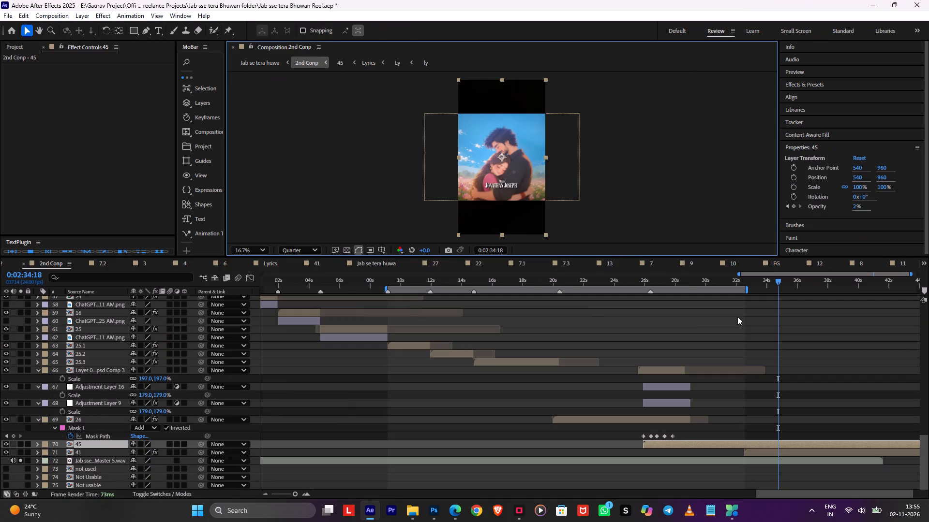
left_click_drag(768, 280, 732, 286)
key("space")
scroll(730, 328, "up", 1, "alt")
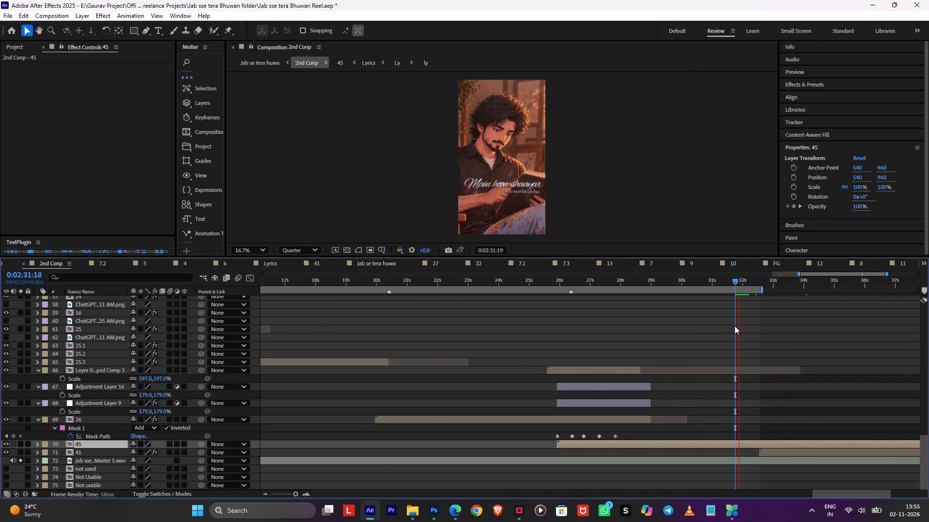
scroll(734, 326, "up", 1, "alt")
scroll(734, 326, "down", 3, "alt")
scroll(734, 326, "up", 1, "alt")
scroll(734, 326, "down", 1, "alt")
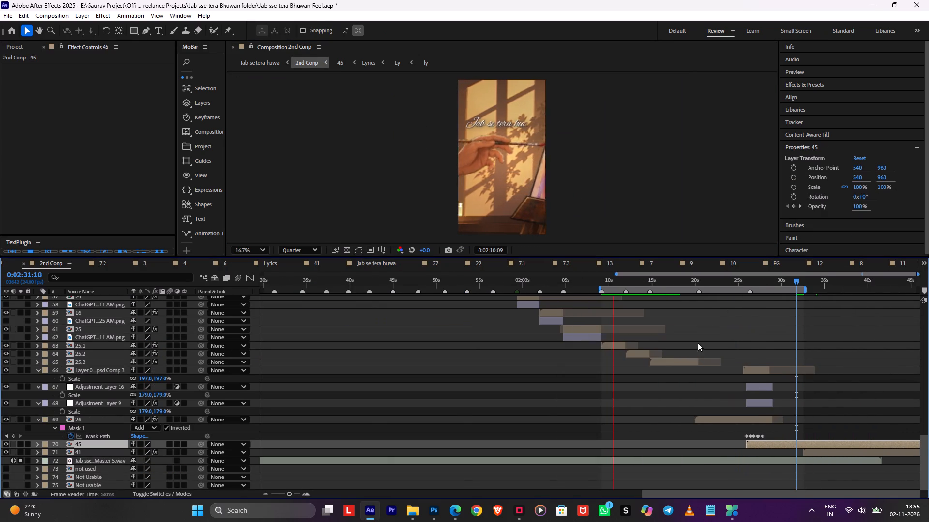
left_click(609, 373)
key("ctrl+s")
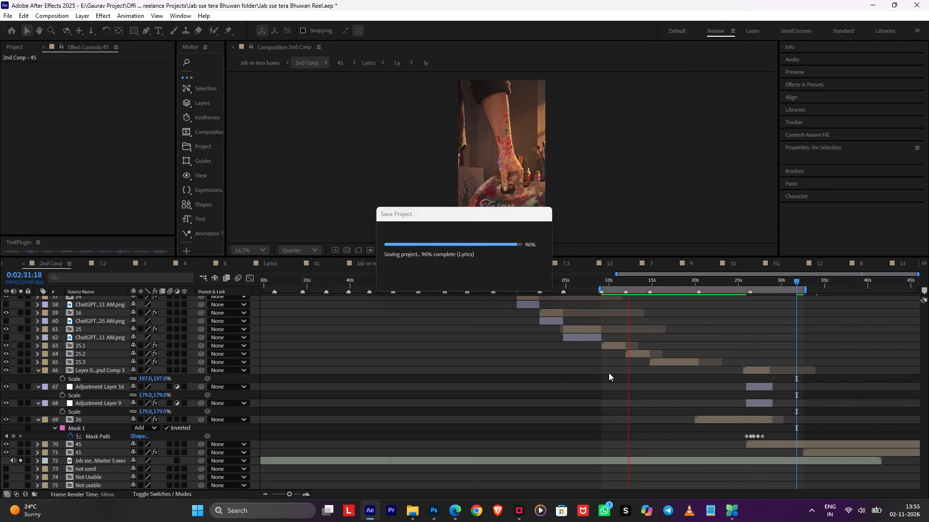
Review the playback of the converted 2nd Conp shots from layer 25.1 through layer 45.
scroll(629, 368, "up", 2, "alt")
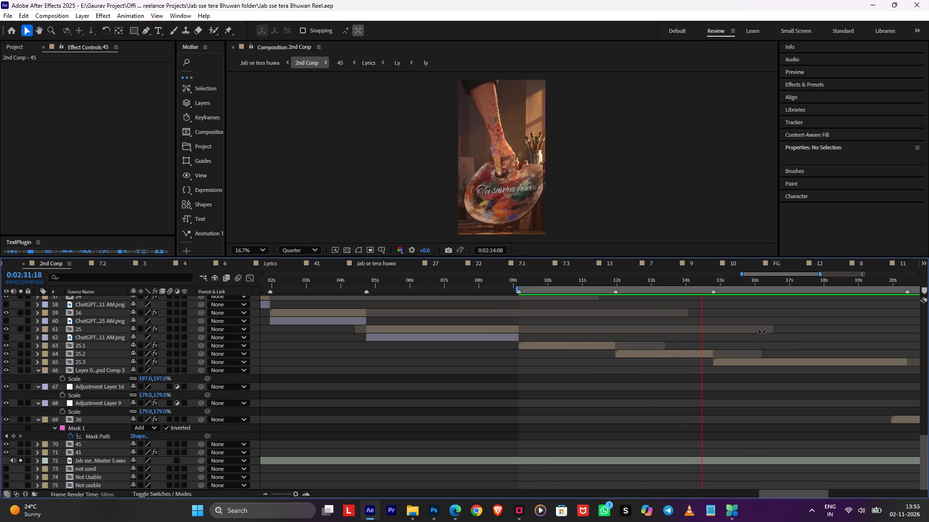
middle_click_drag(761, 332, 576, 344)
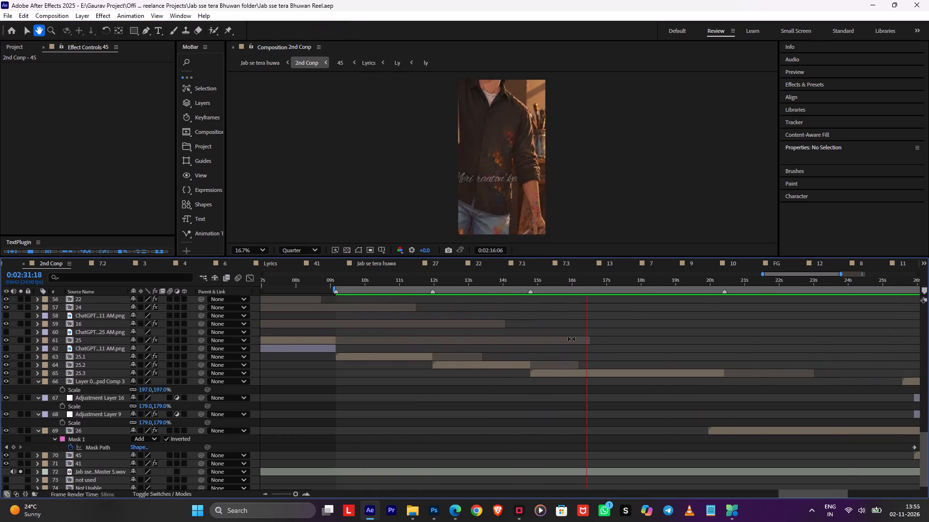
middle_click_drag(689, 334, 500, 340)
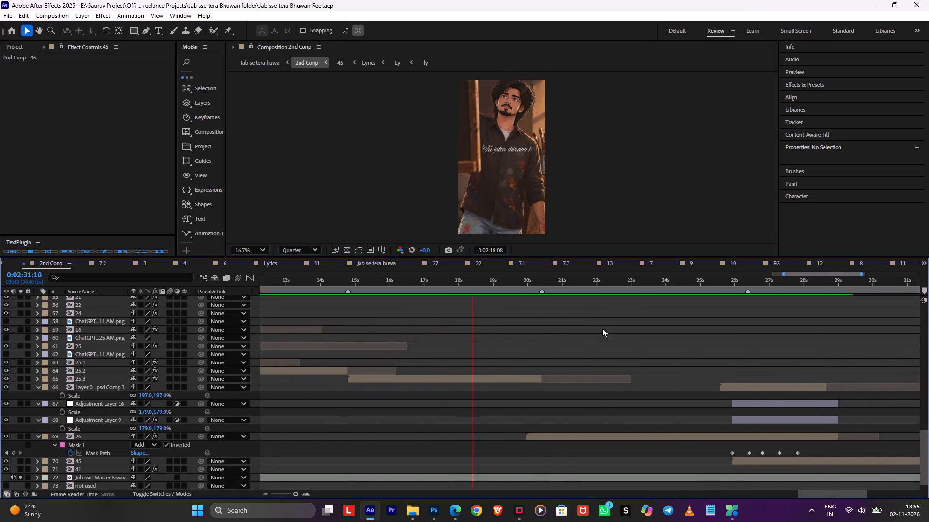
middle_click_drag(596, 333, 503, 333)
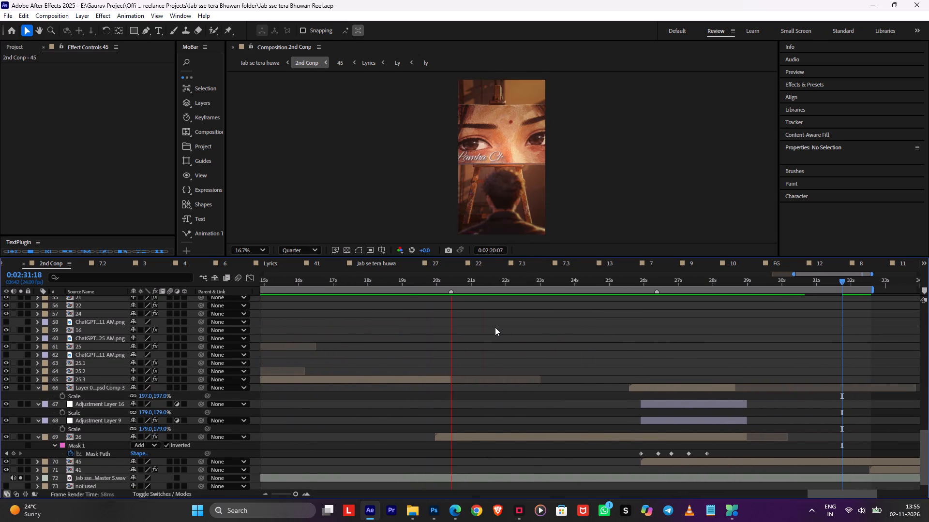
middle_click_drag(600, 348, 525, 344)
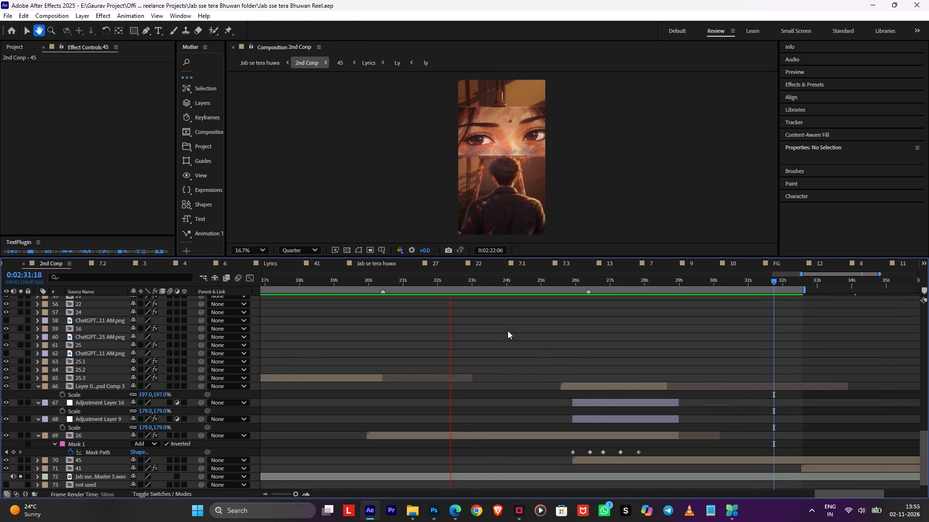
middle_click_drag(637, 330, 533, 333)
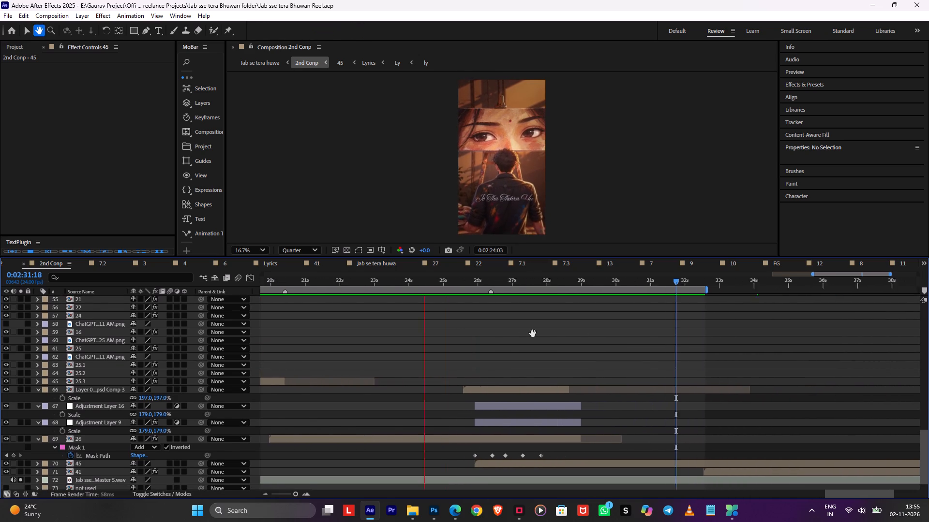
middle_click_drag(533, 333, 517, 333)
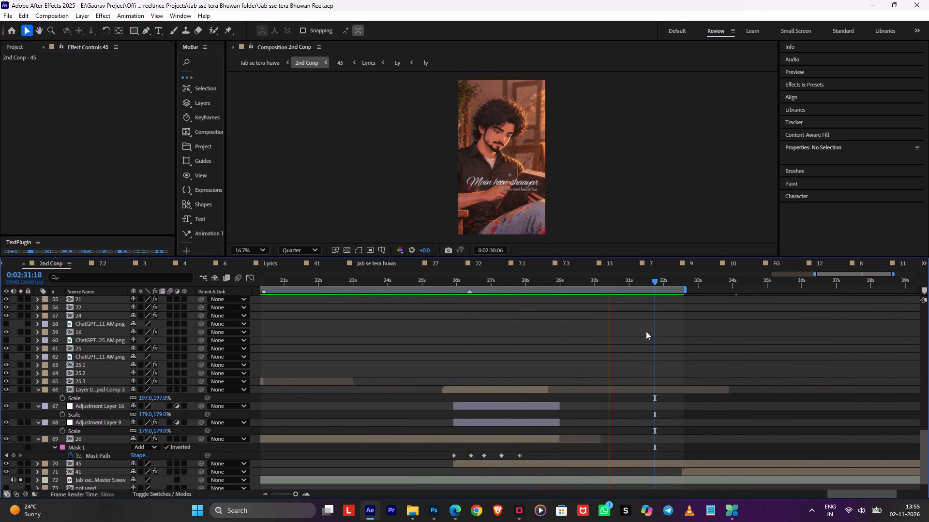
key("space")
Set the current time to the start of layer 25.1 at 0:02:09:04 and open the Jab se tera huwa composition.
scroll(616, 331, "down", 6, "alt")
key("Tab")
left_click(808, 314)
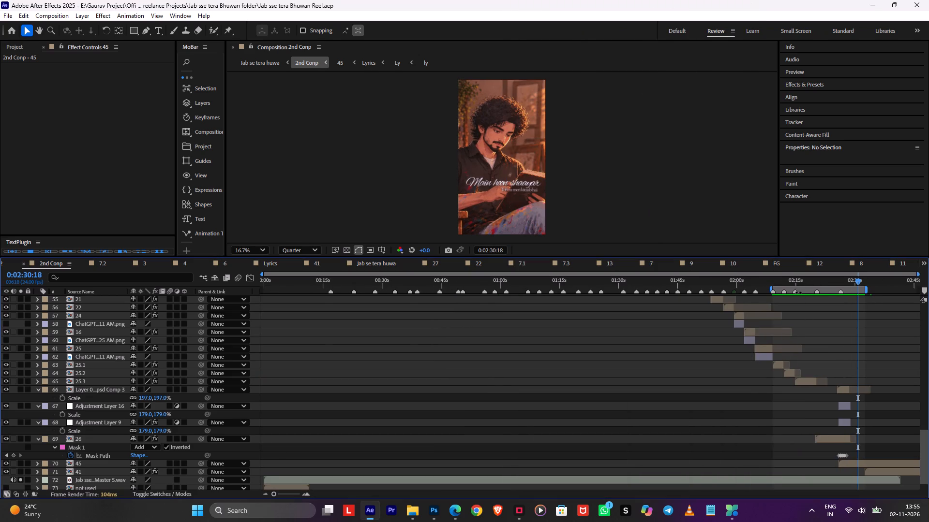
left_click_drag(792, 279, 772, 279)
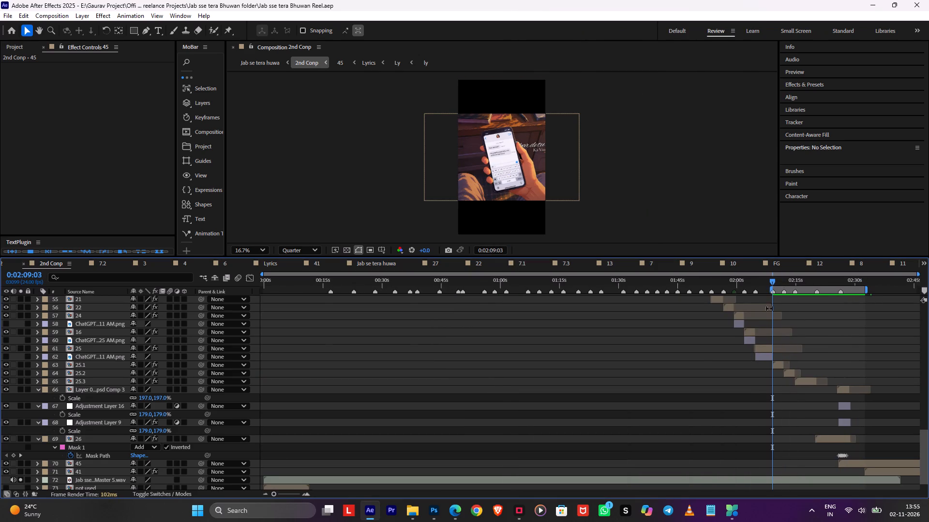
scroll(769, 318, "up", 3, "alt")
left_click(826, 366)
scroll(825, 351, "up", 3, "alt")
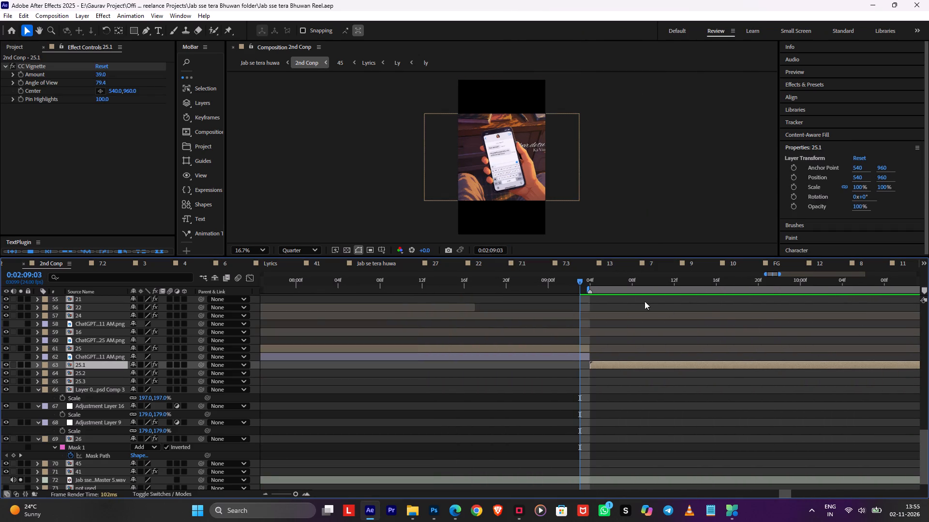
left_click(592, 274)
left_click(595, 279)
key("Tab")
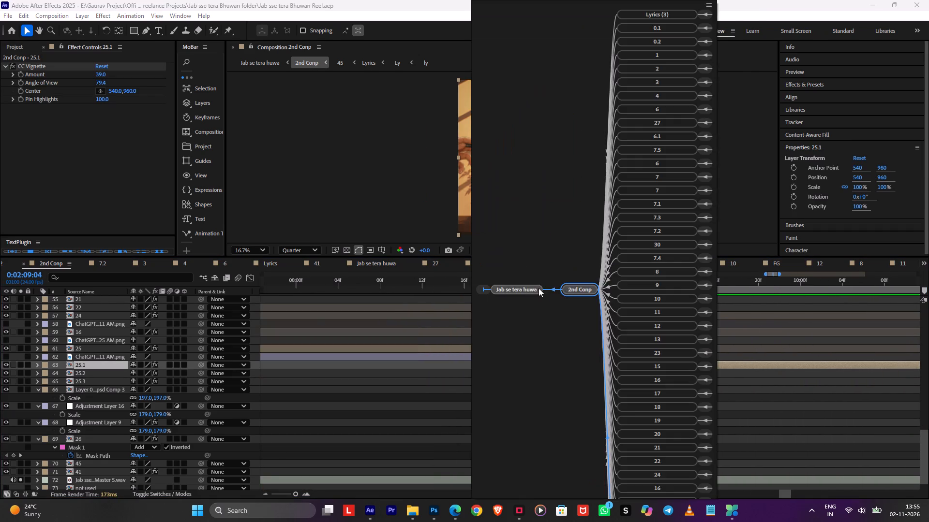
left_click(526, 288)
Hide the Jab se tera huwa_1.mp4 layer and show Black Solid 1, Texture.mov and the five adjustment layers above 2nd Conp.
scroll(645, 331, "down", 3, "alt")
scroll(645, 331, "up", 1, "alt")
scroll(645, 331, "down", 1, "alt")
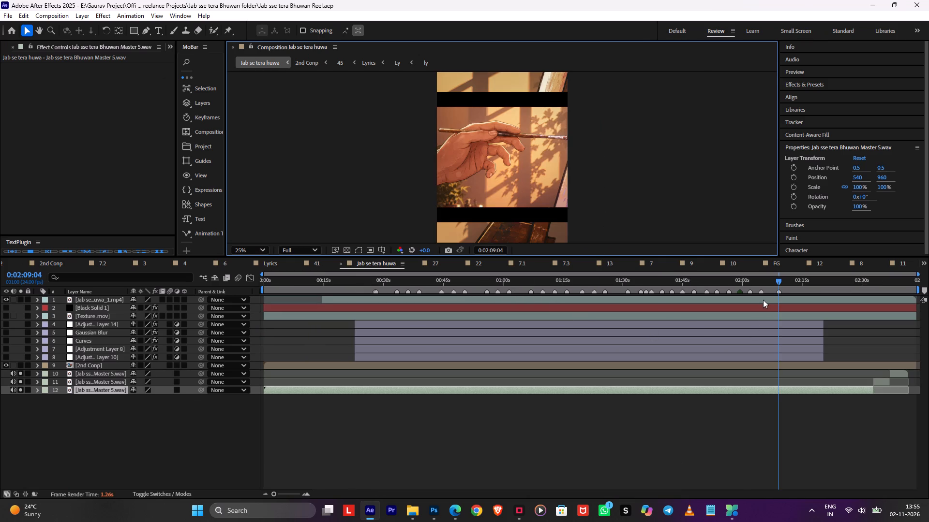
left_click(764, 296)
left_click(9, 302)
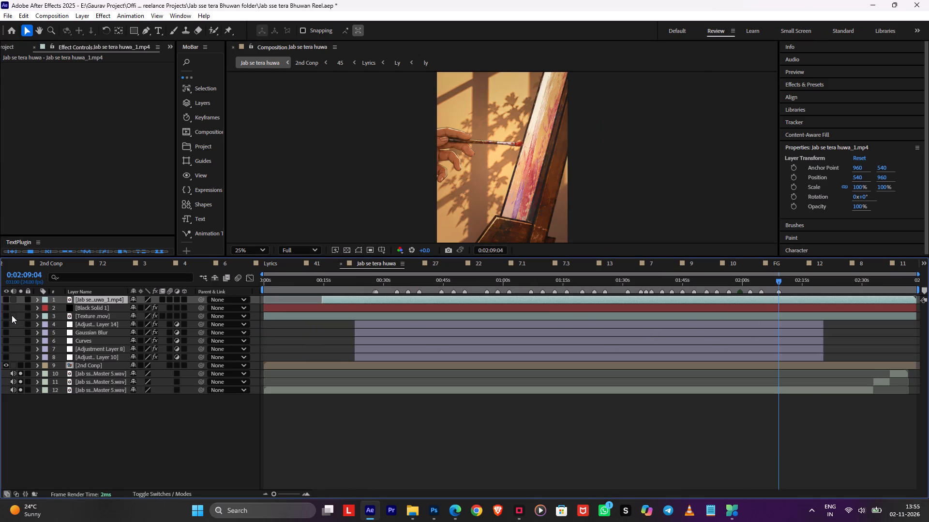
left_click_drag(6, 316, 13, 361)
left_click(9, 311)
left_click(8, 309)
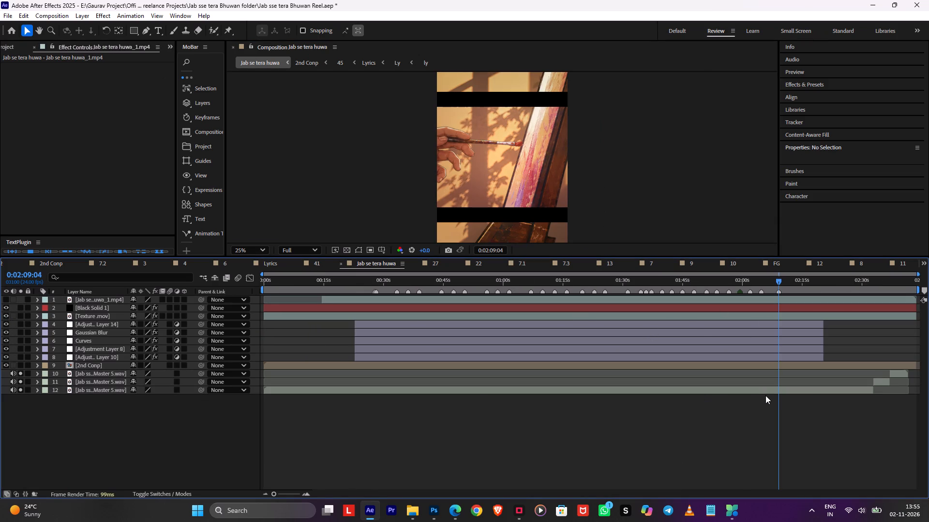
Set the Jab se tera huwa work area from 0:02:09:04 to 0:02:32:13, locating the end point in 2nd Conp at layer 41's start.
key("b")
double_click(791, 366)
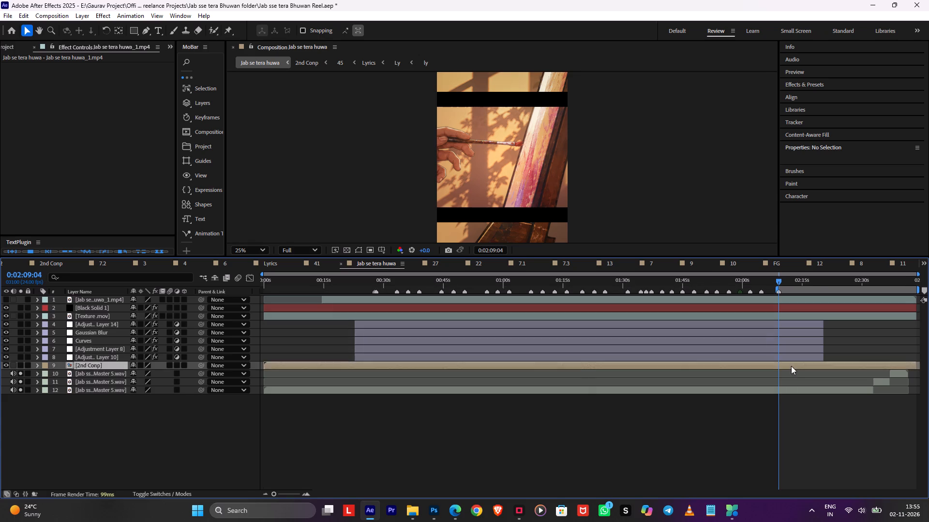
scroll(616, 351, "up", 1, "alt")
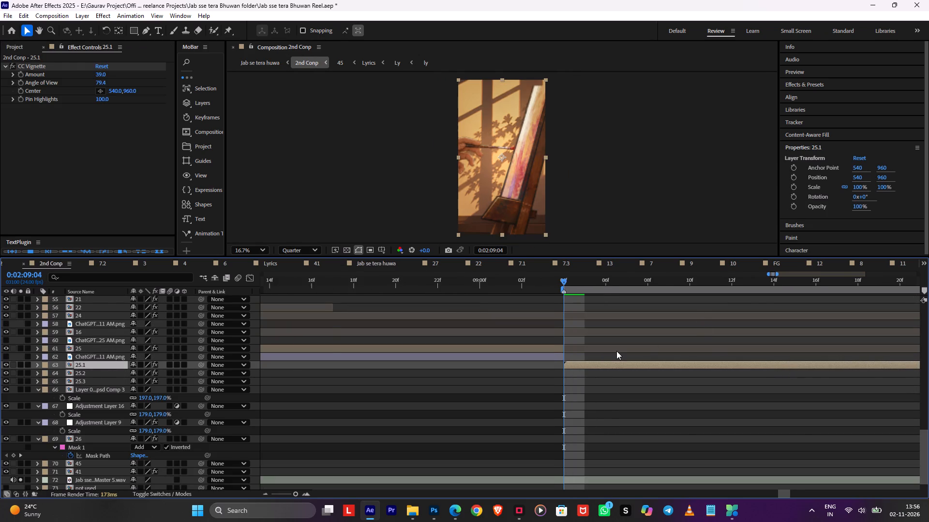
scroll(616, 351, "down", 3, "alt")
scroll(815, 311, "down", 5, "alt")
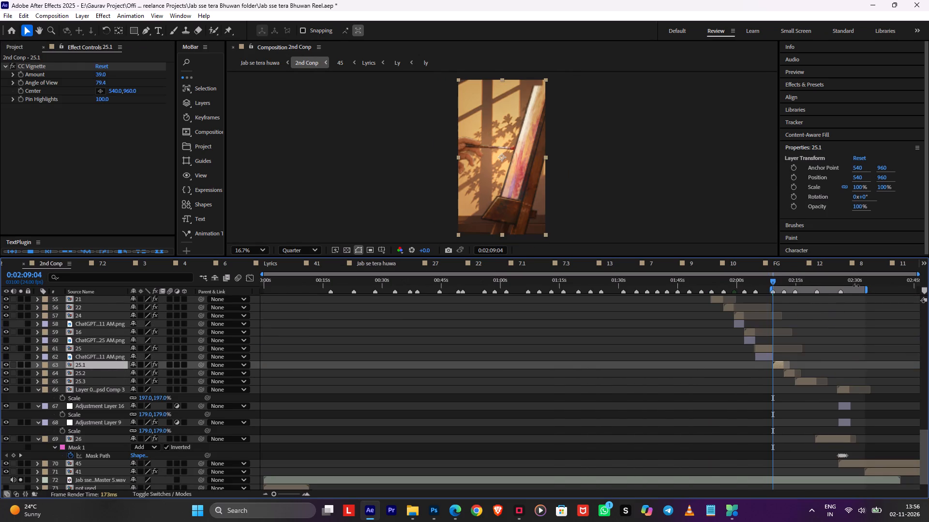
left_click_drag(856, 286, 860, 286)
key("ctrl+z")
left_click_drag(854, 283, 869, 290)
key("Tab")
left_click(749, 298)
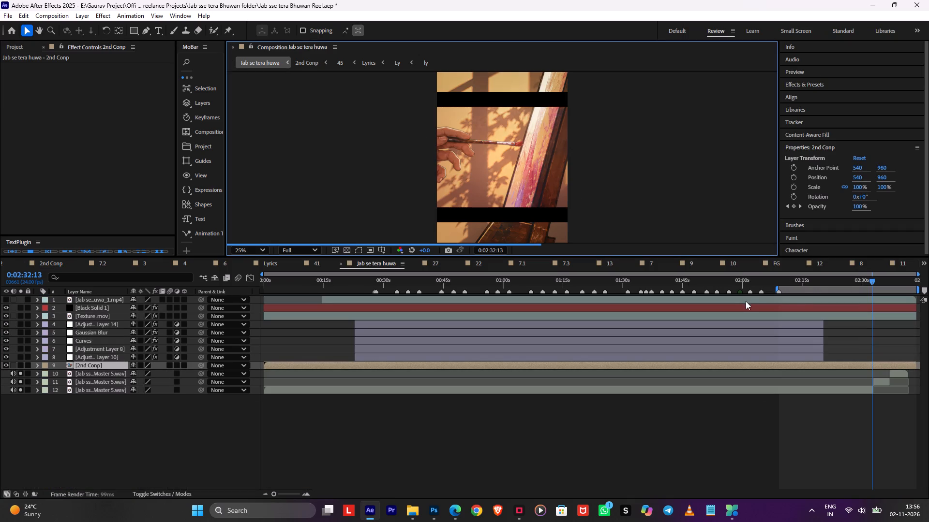
key("n")
Delete the Black Solid 1 layer from the Jab se tera huwa composition.
left_click(796, 308)
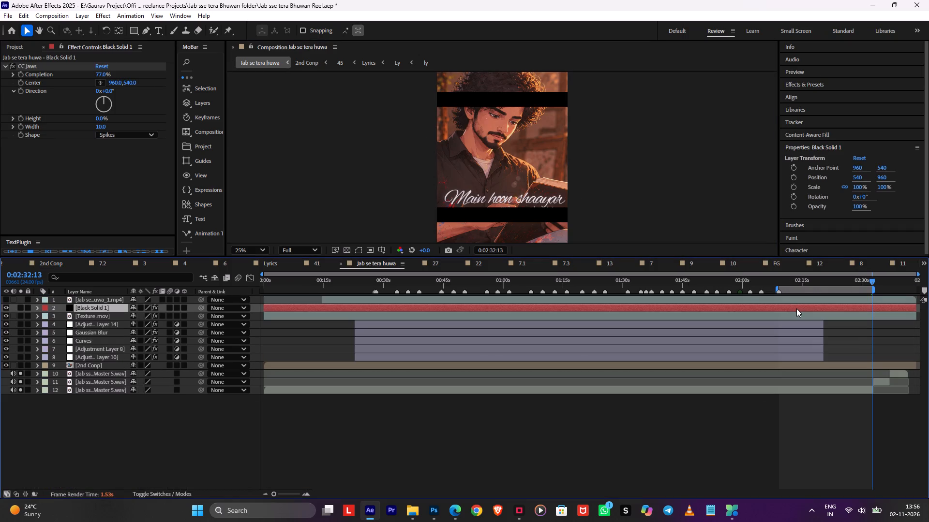
key("Delete")
Scale the five adjustment layers, from Adjustment Layer 14 down to Adjustment Layer 10, to 196% to cover the vertical frame at 0:02:13:18.
left_click(796, 315)
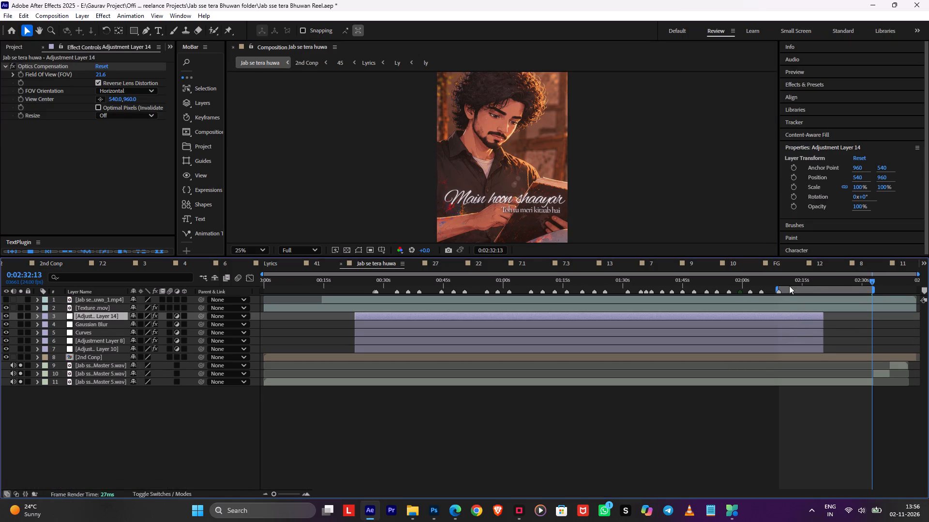
left_click(797, 282)
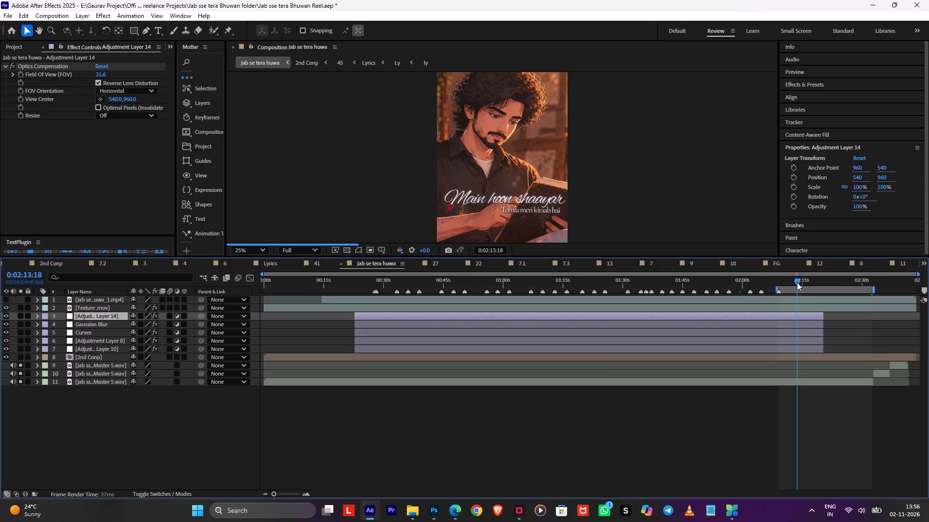
left_click(803, 347, "shift")
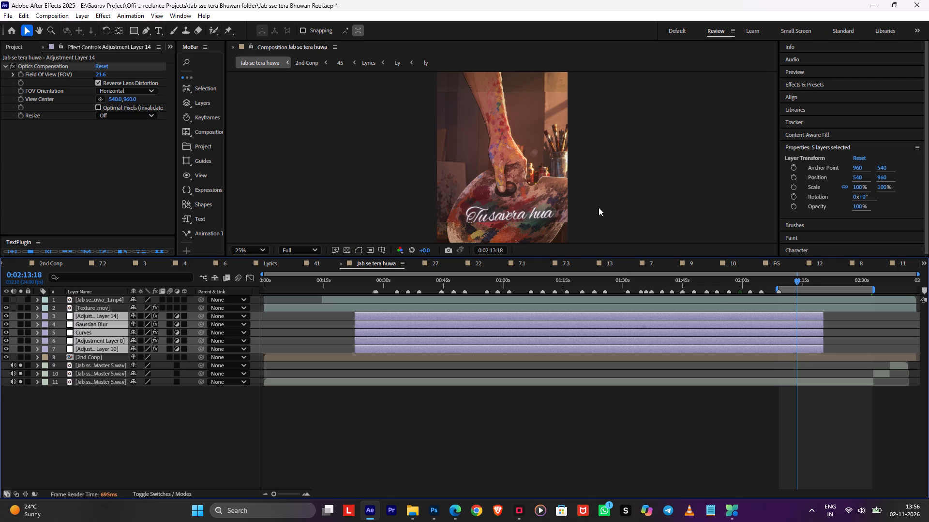
scroll(600, 185, "down", 1)
left_click(357, 249)
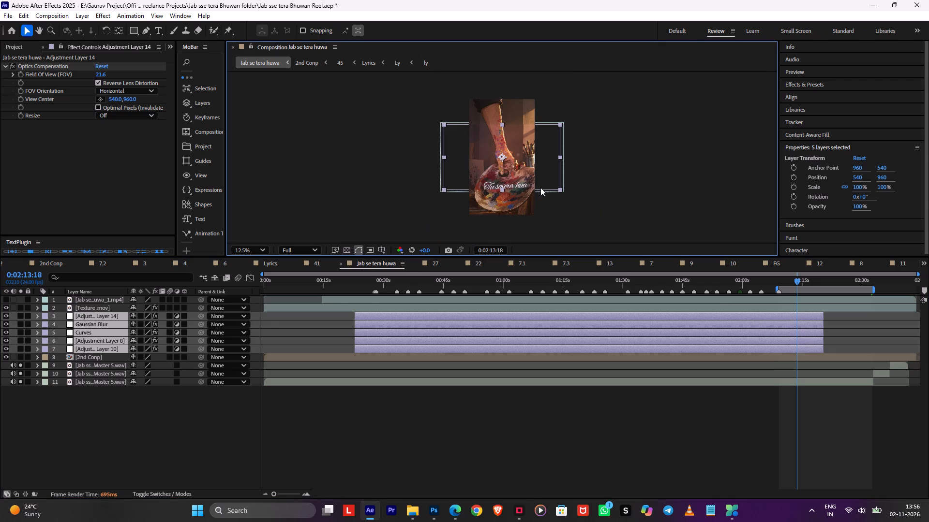
key("s")
left_click_drag(161, 325, 205, 322)
Scale the Texture.mov layer to 99% so it covers the vertical frame.
left_click(740, 306)
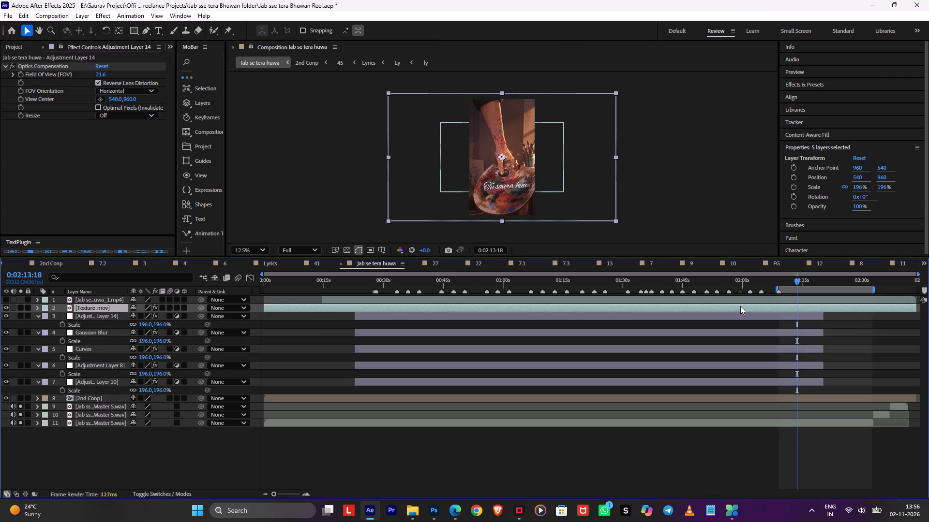
key("s")
left_click_drag(155, 318, 165, 318)
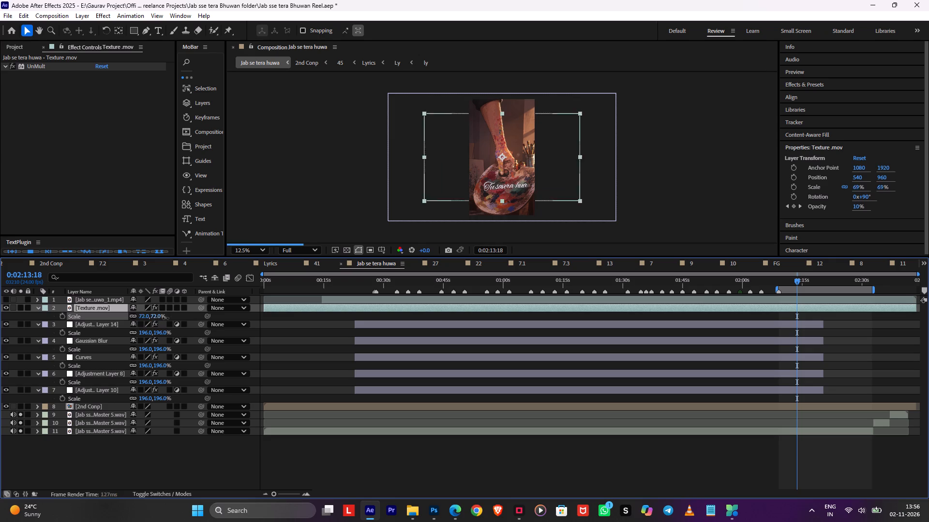
left_click_drag(165, 318, 179, 319)
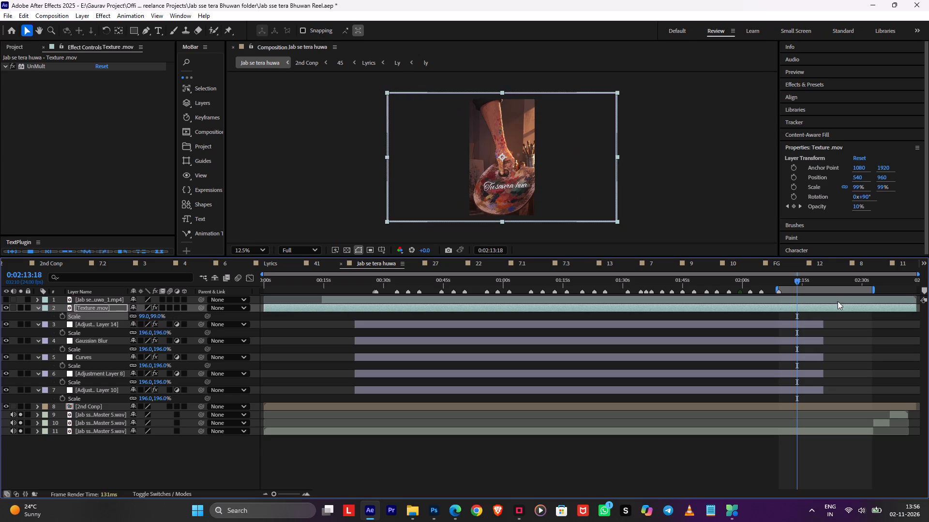
scroll(604, 201, "up", 1)
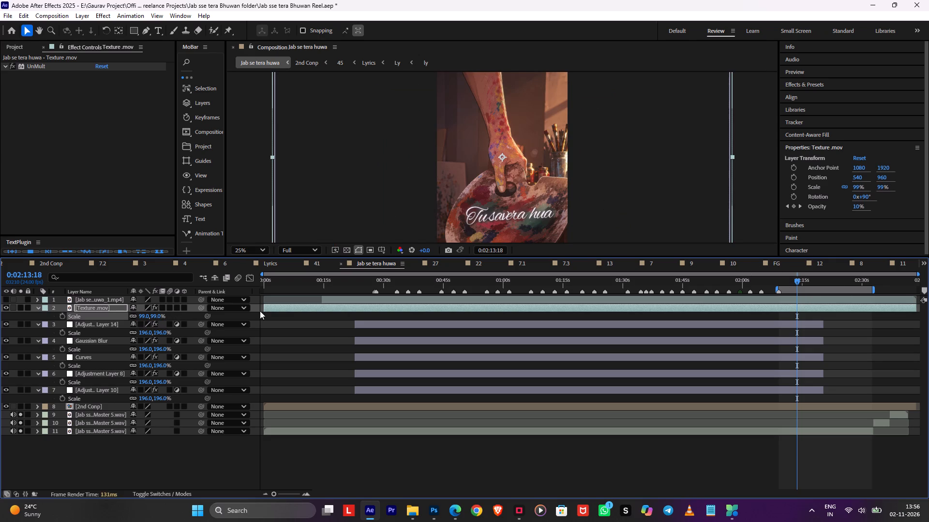
Examine the vertical frame at several points of the work area, including 0:02:27:05 and 0:02:20:09.
key("space")
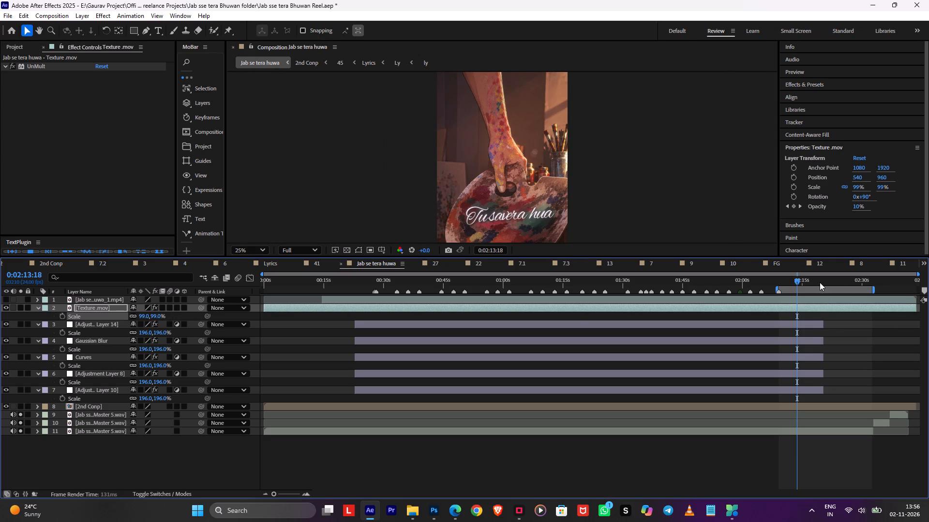
left_click(813, 279)
scroll(229, 345, "up", 2)
scroll(746, 345, "down", 1, "alt")
scroll(825, 333, "down", 1, "alt")
left_click(851, 277)
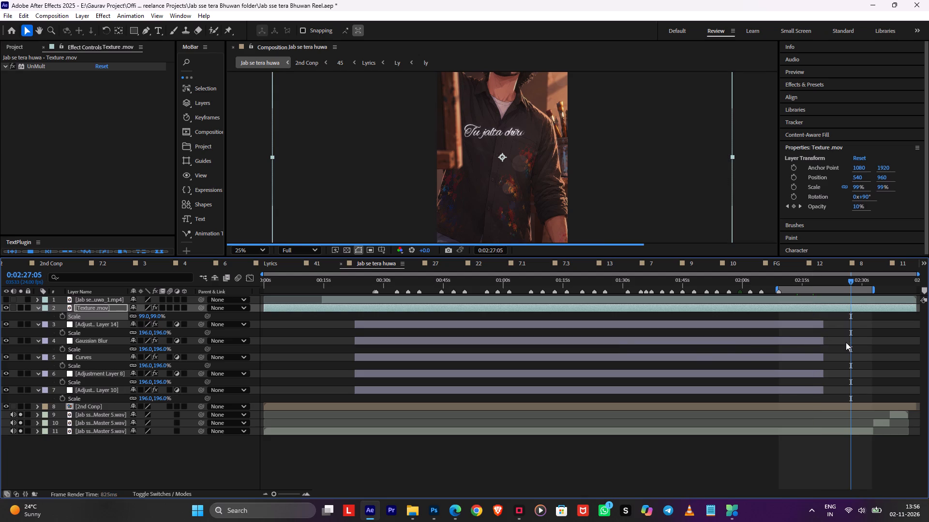
scroll(846, 342, "down", 2, "alt")
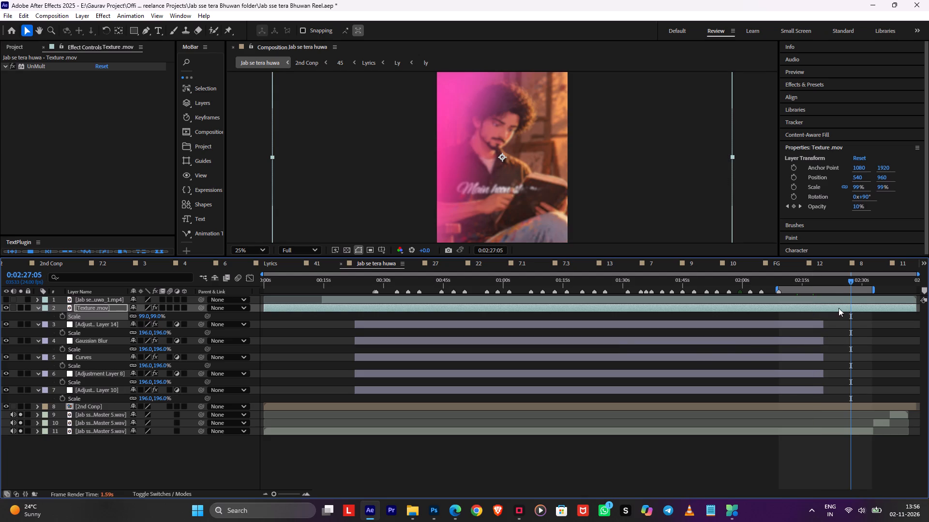
left_click_drag(831, 277, 826, 277)
left_click(848, 357)
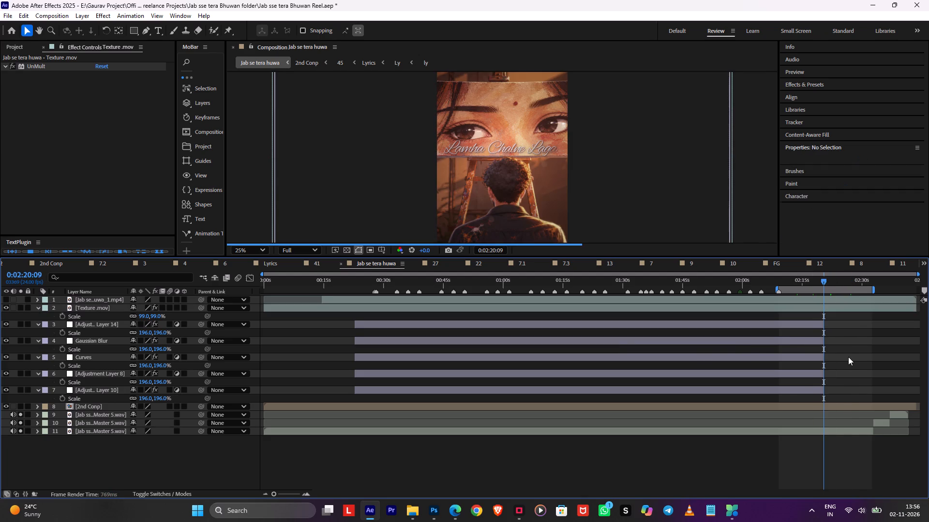
Save the project.
key("ctrl+s")
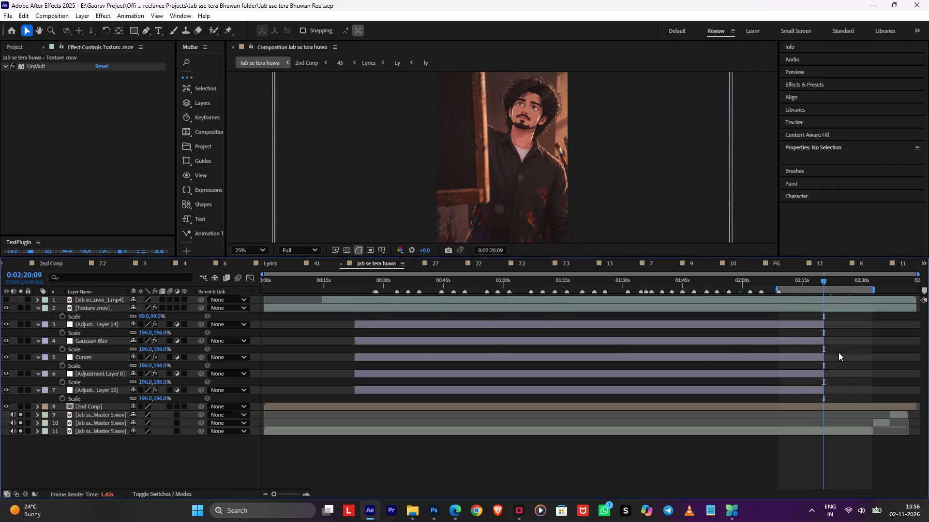
Add a black 1080 × 1920 solid above the Jab se tera huwa_1.mp4 layer, with the current time at 0:02:09:04.
scroll(839, 352, "down", 1, "alt")
left_click(782, 276)
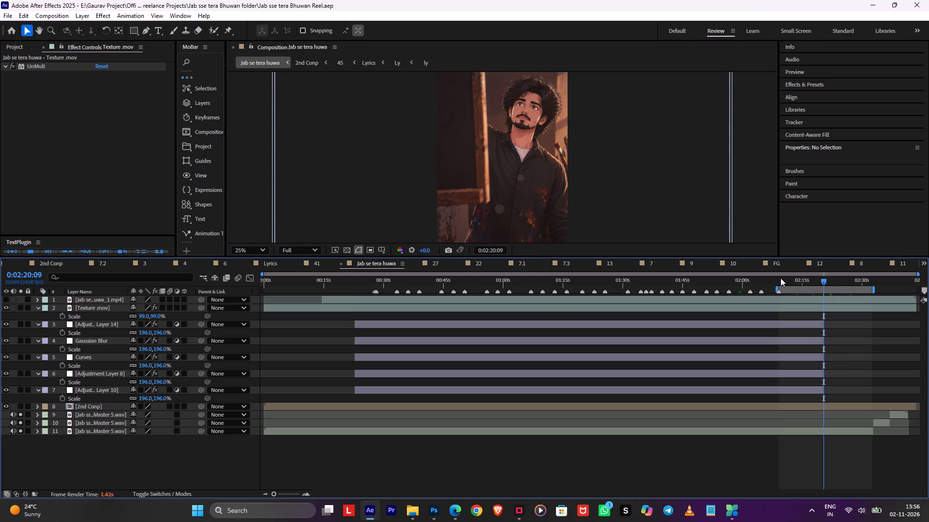
left_click(780, 278, "shift")
scroll(641, 203, "down", 1)
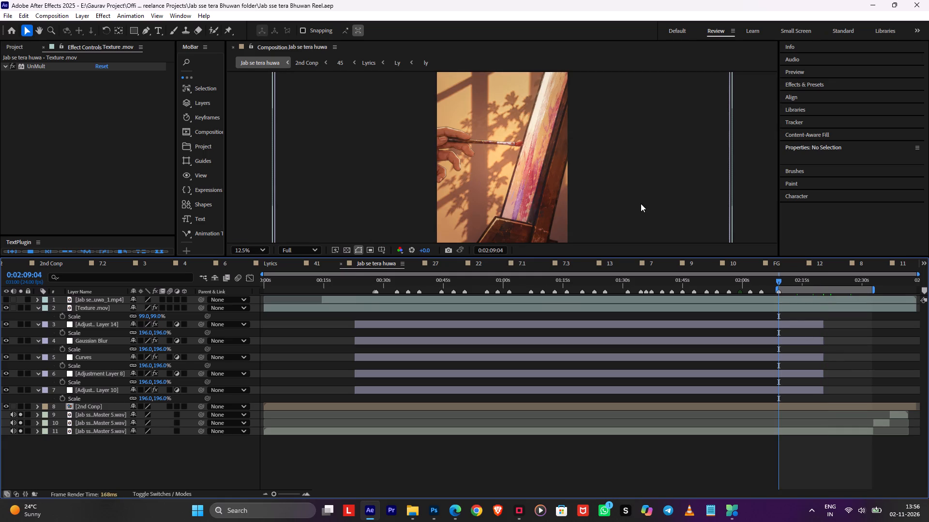
left_click(844, 318)
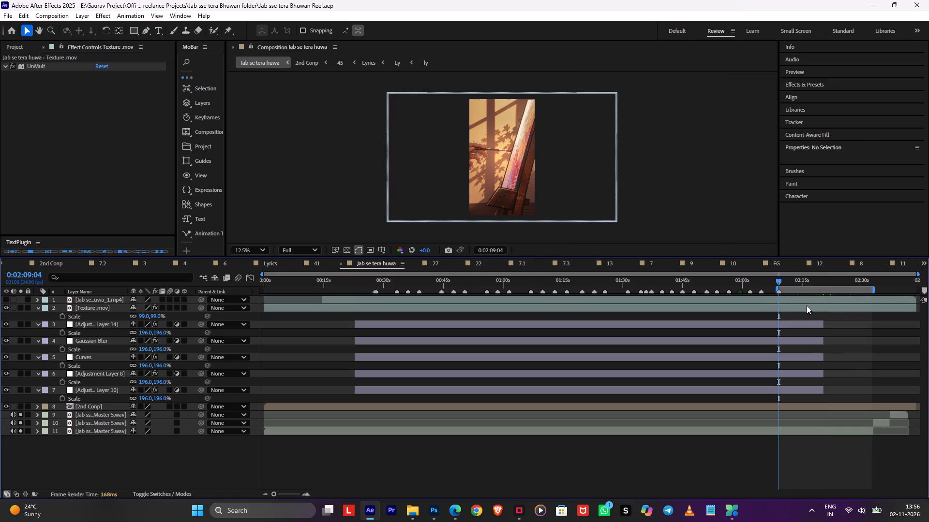
left_click(807, 300)
key("ctrl+super+y")
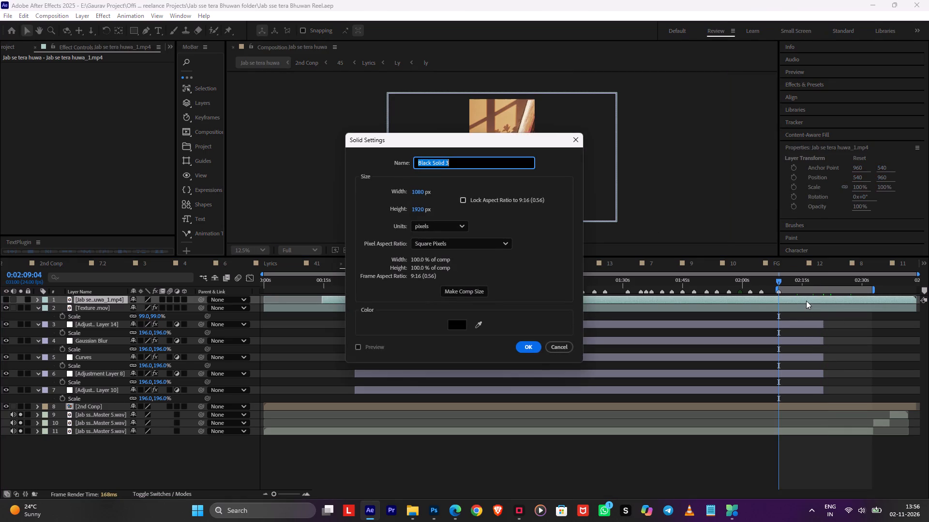
key("Return")
Apply the CC Jaws effect to the new black solid with Height 0% and Completion 78% to form letterbox bars.
key("space")
type("cc")
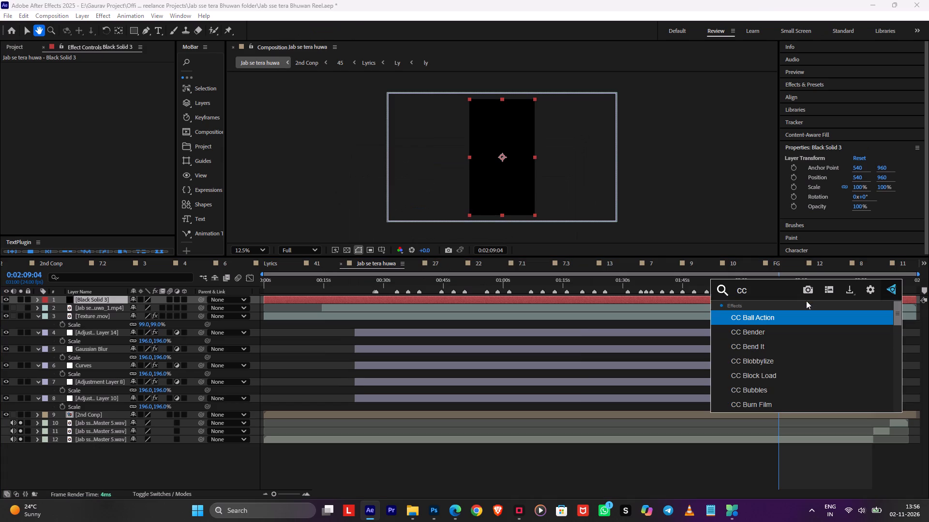
key("space")
type("jaws")
key("Return")
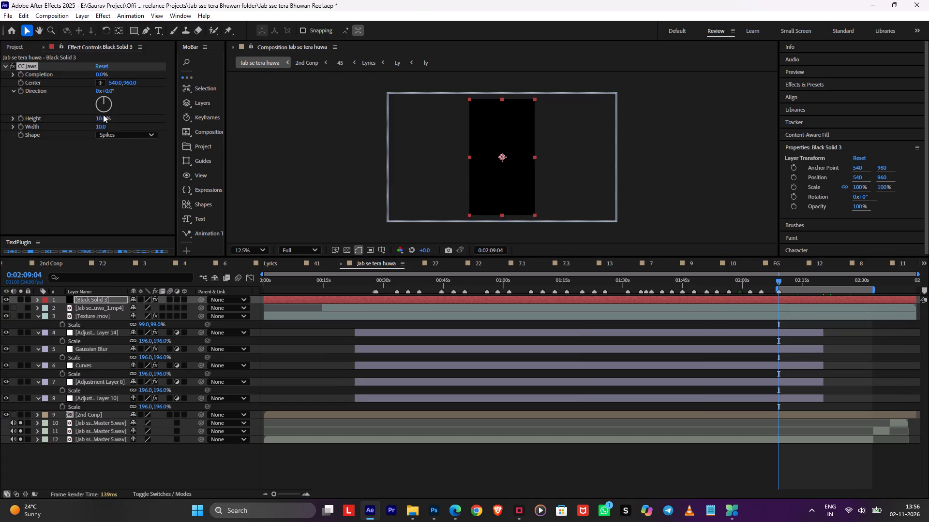
left_click_drag(101, 117, 29, 120)
left_click(97, 72)
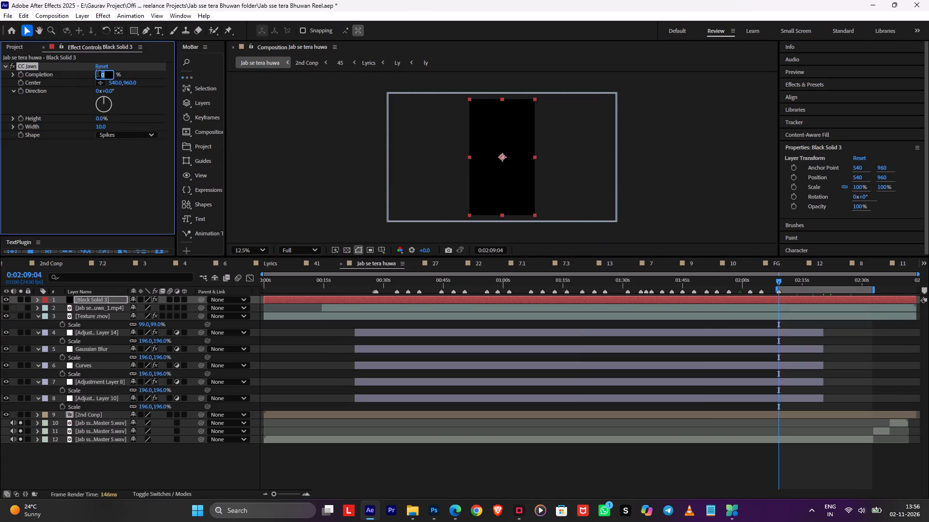
type("78")
left_click(397, 451)
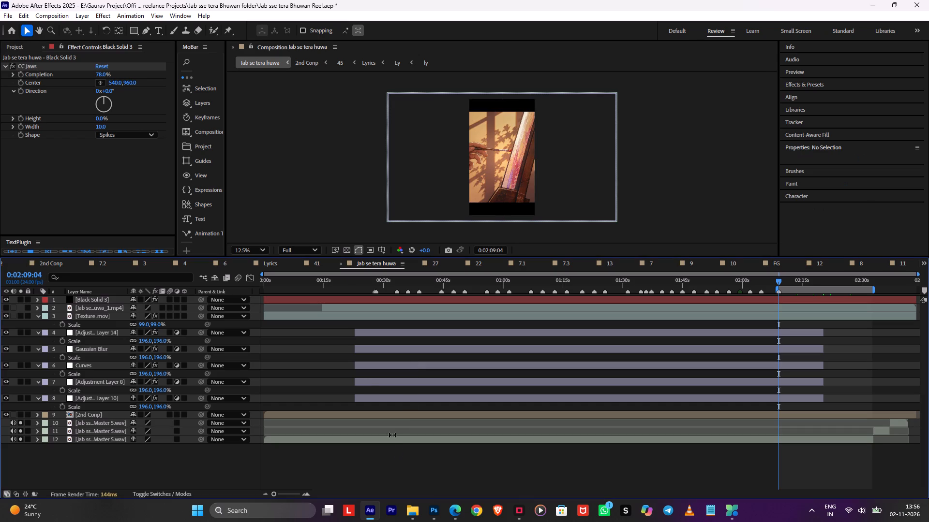
Set the CC Jaws Completion on the black solid to 85% for thinner bars.
left_click(100, 73)
key("8")
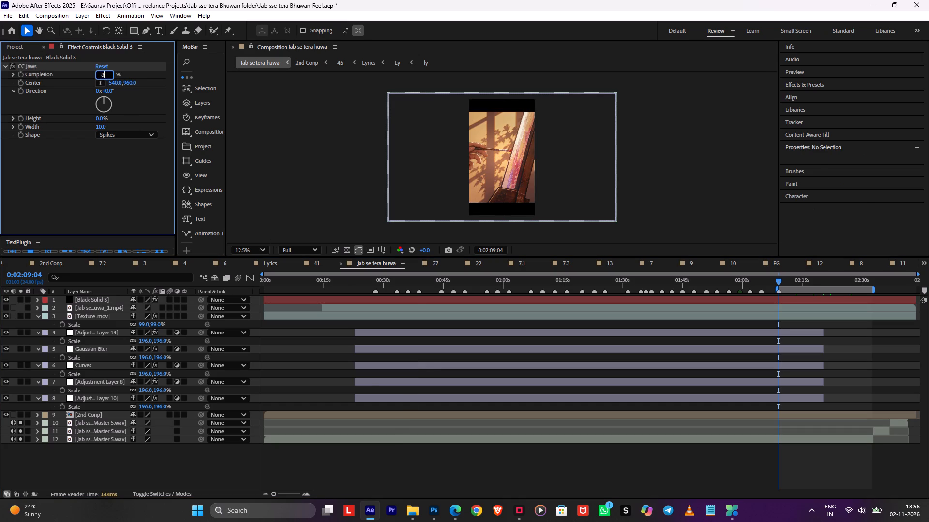
key("5")
scroll(495, 129, "up", 1)
Save the project and deselect the black solid.
key("ctrl+s")
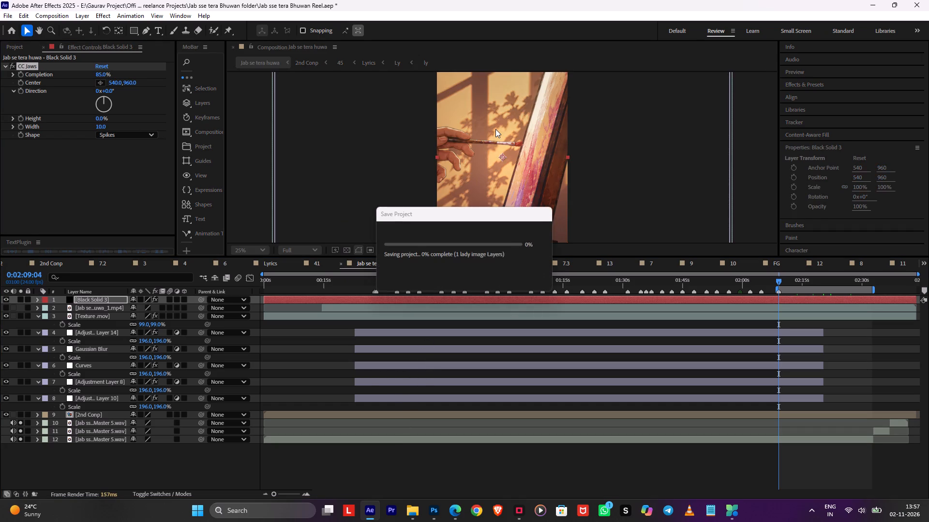
scroll(497, 141, "down", 1)
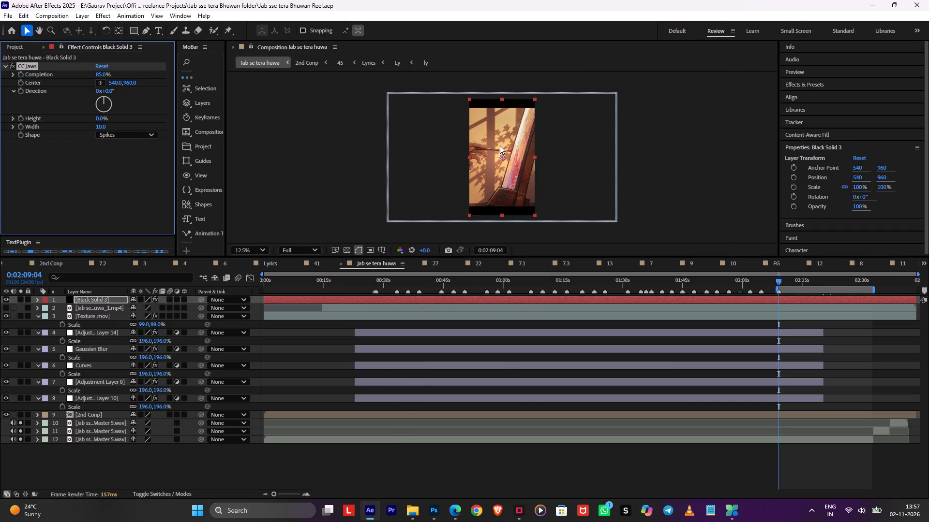
left_click(536, 461)
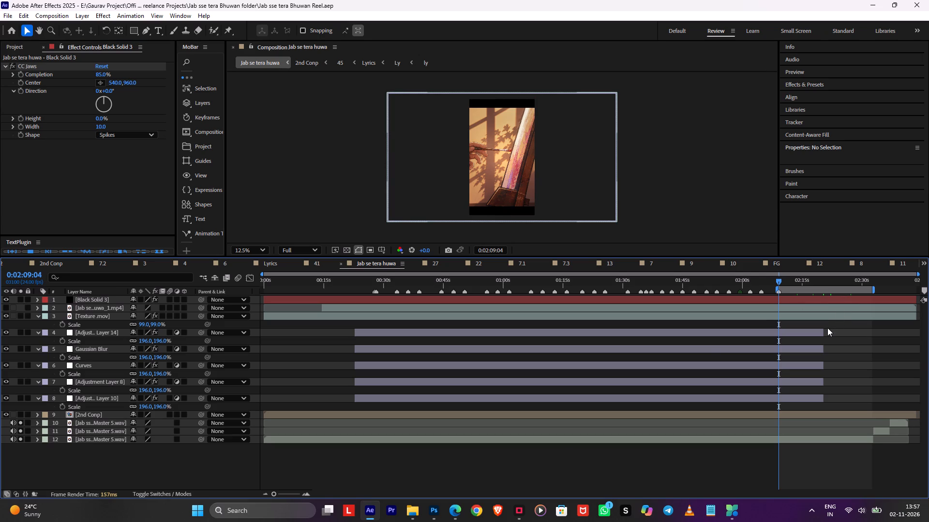
Queue the Jab se tera huwa composition for rendering as H.264 with a 50 Mbps target bitrate and 512 kbps AAC audio.
key("ctrl+m")
left_click(127, 472)
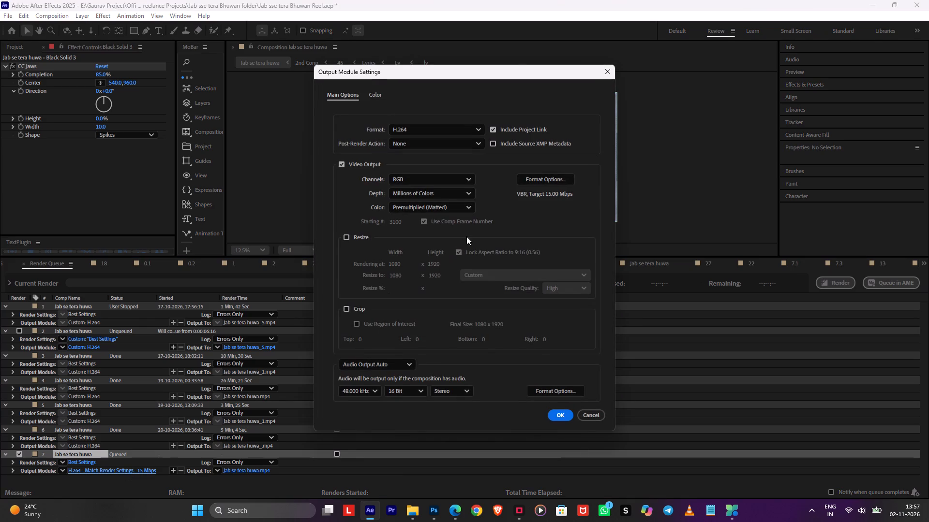
left_click(538, 180)
left_click_drag(494, 306, 611, 306)
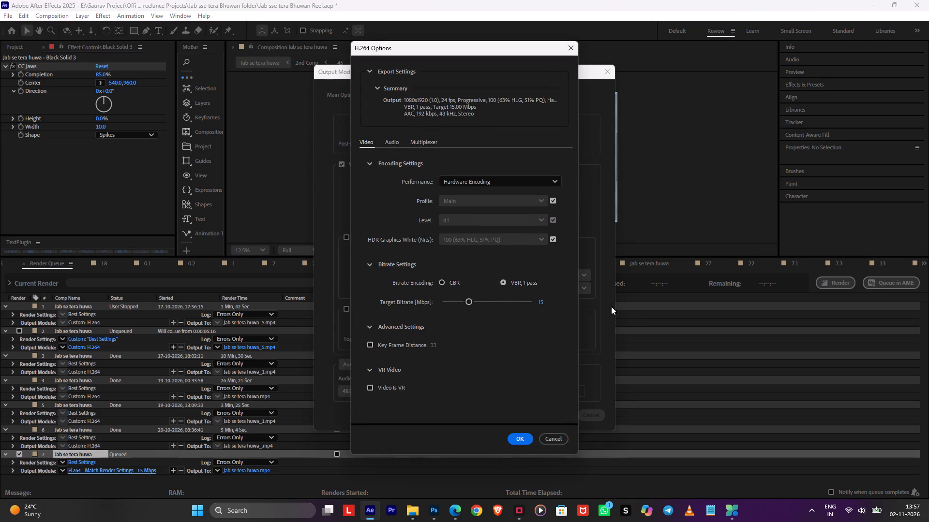
left_click_drag(611, 306, 615, 306)
left_click_drag(517, 303, 597, 300)
left_click(399, 143)
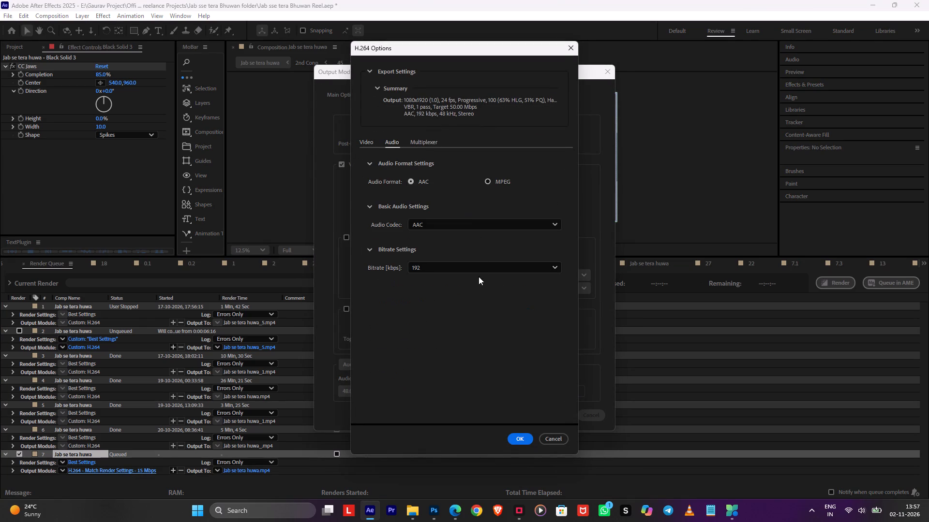
left_click(479, 267)
left_click(472, 251)
left_click(520, 436)
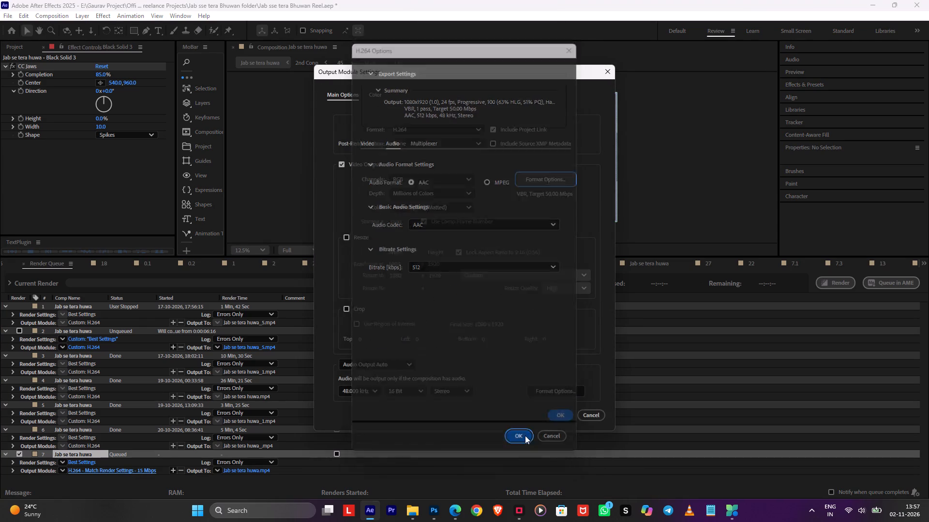
left_click(561, 417)
Set the queued render's output file to Reel 1 in the Jab sse tera Bhuwan folder.
left_click(247, 468)
left_click(247, 469)
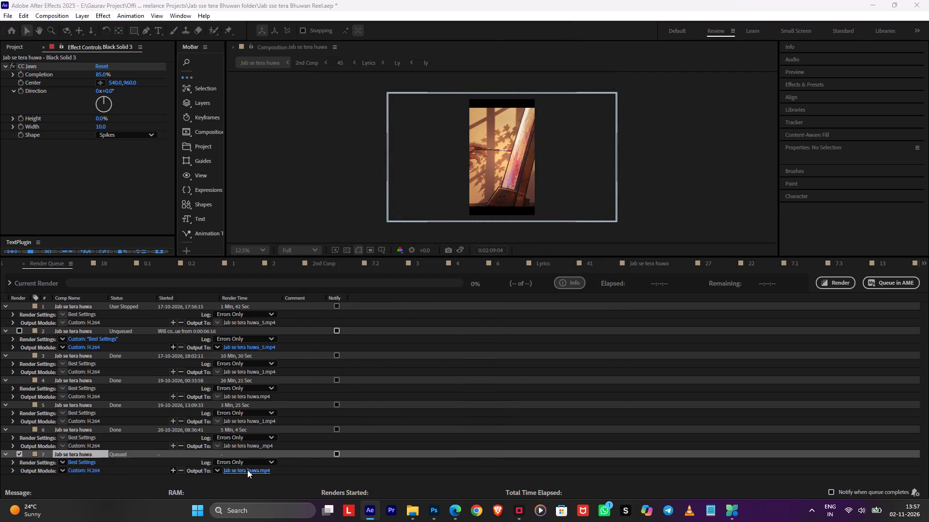
left_click(51, 129)
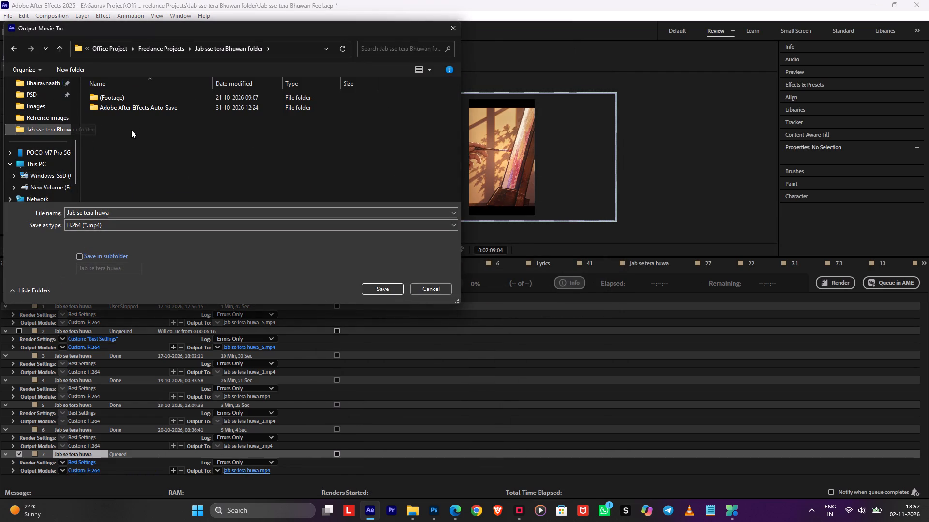
left_click(127, 215)
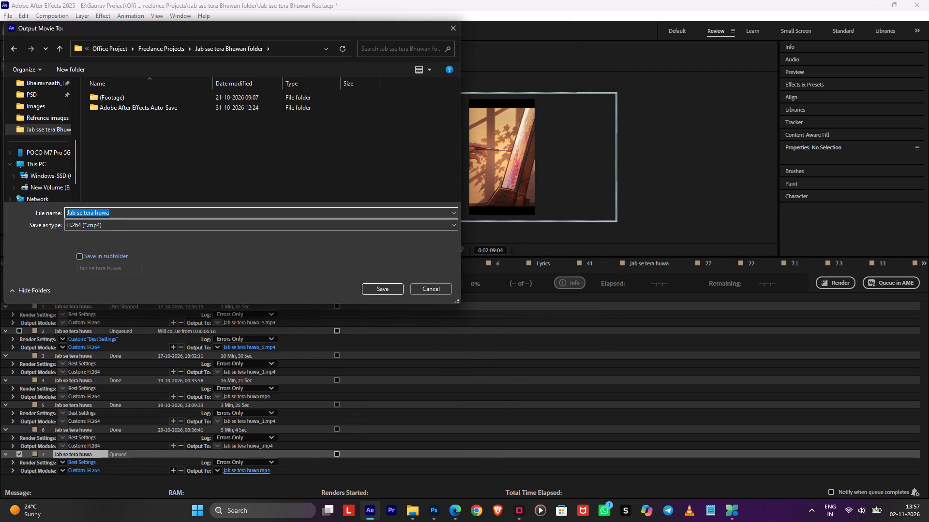
type("Ree")
type("l 1")
key("Return")
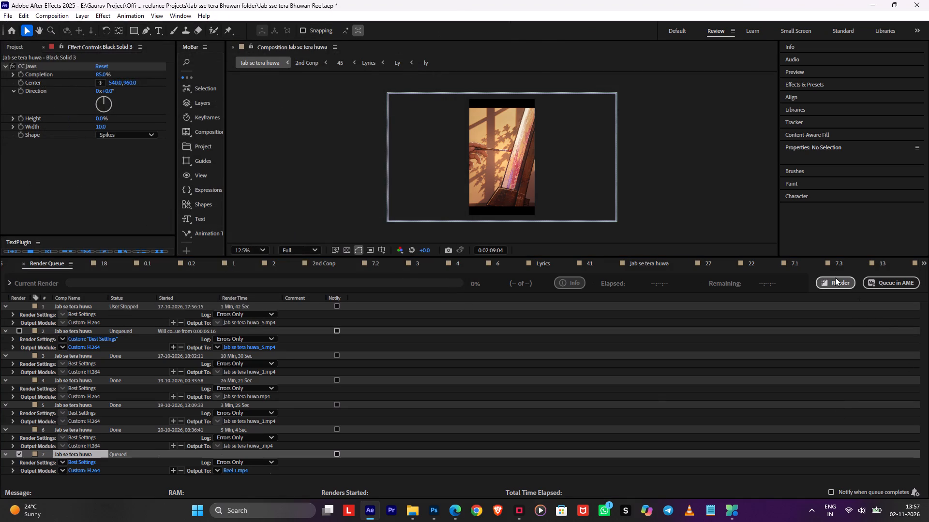
Start rendering the queued Reel 1 output.
left_click(823, 282)
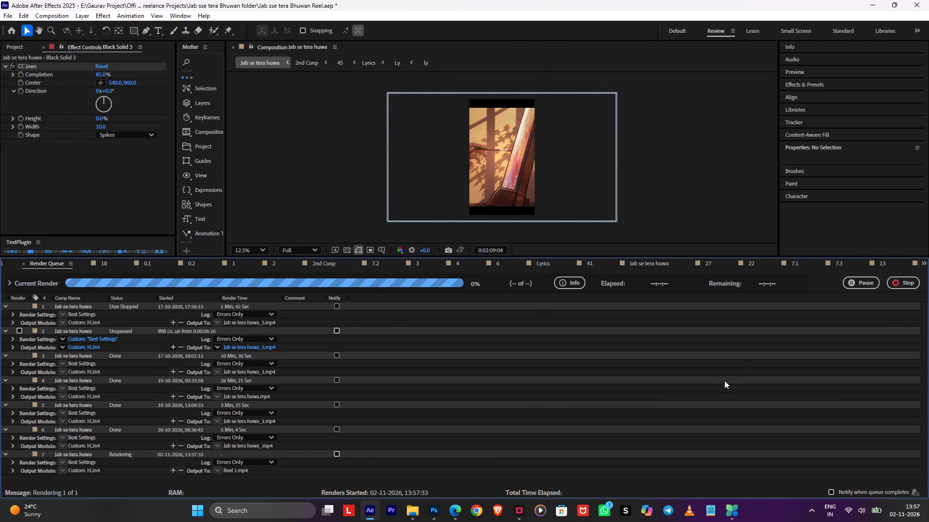
Switch to Microsoft PC Manager and run PC boost twice to free memory during the render.
left_click(730, 511)
left_click(711, 210)
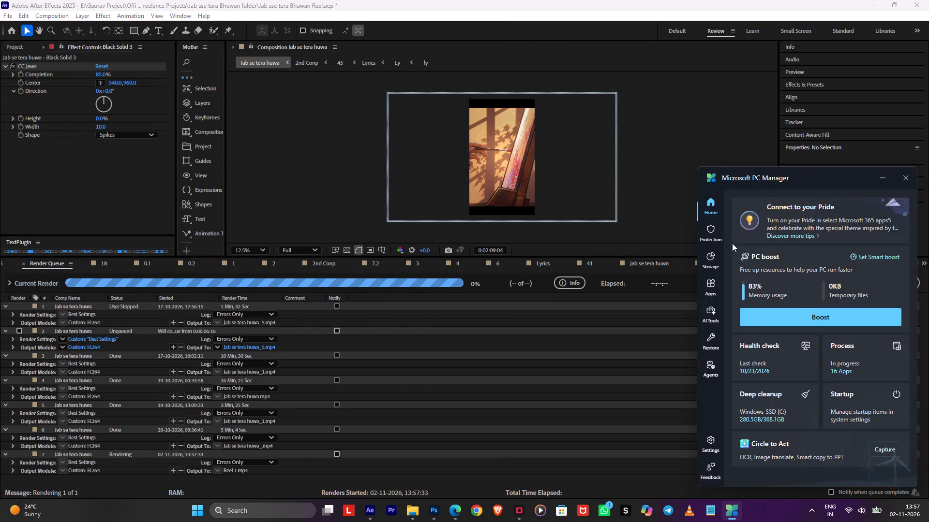
left_click(765, 318)
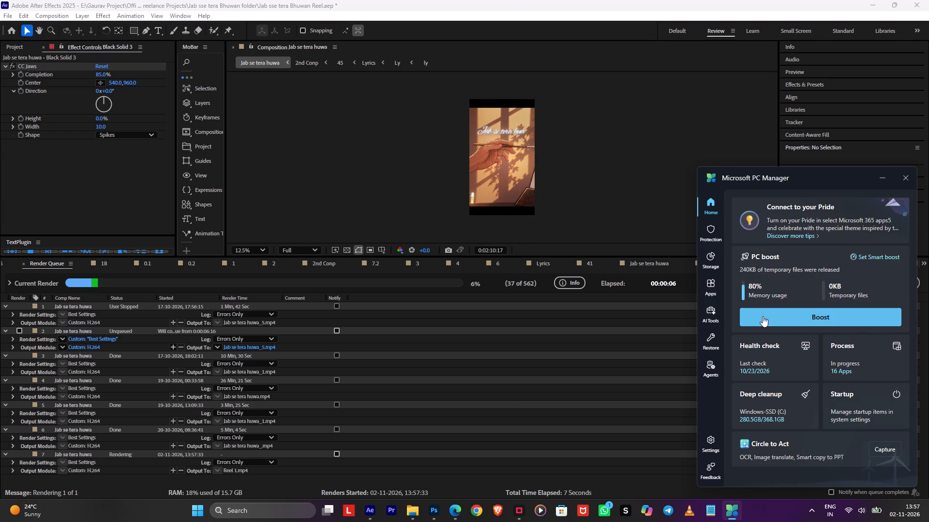
key("Return")
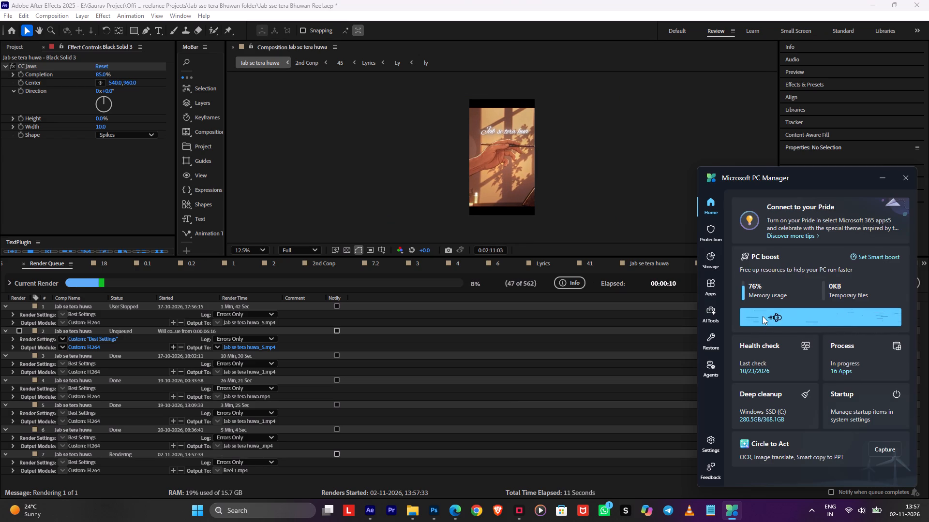